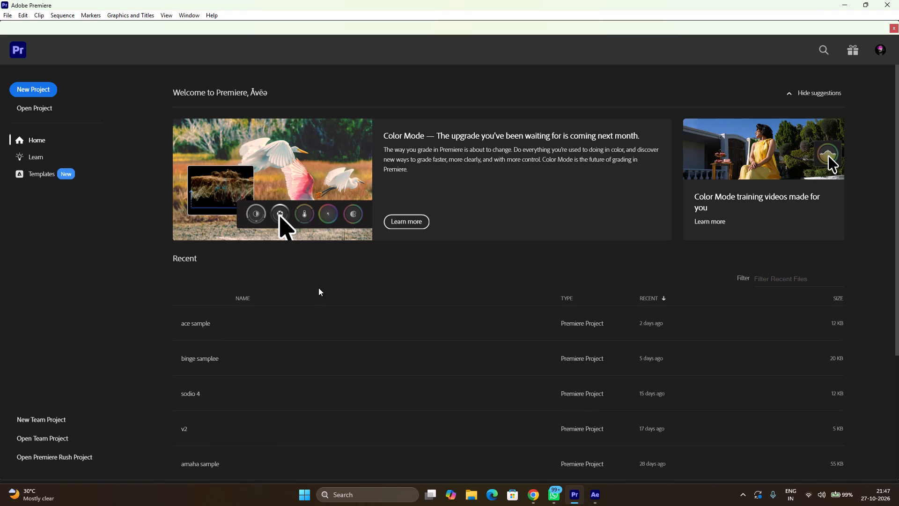
Open the recent project ace sample.
left_click(305, 334)
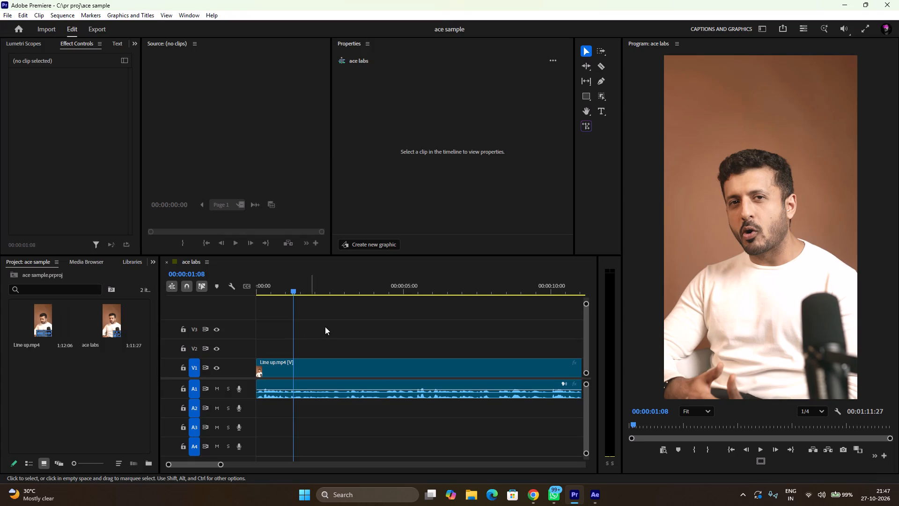
Switch to After Effects and open the recent project ace labs.
left_click(594, 494)
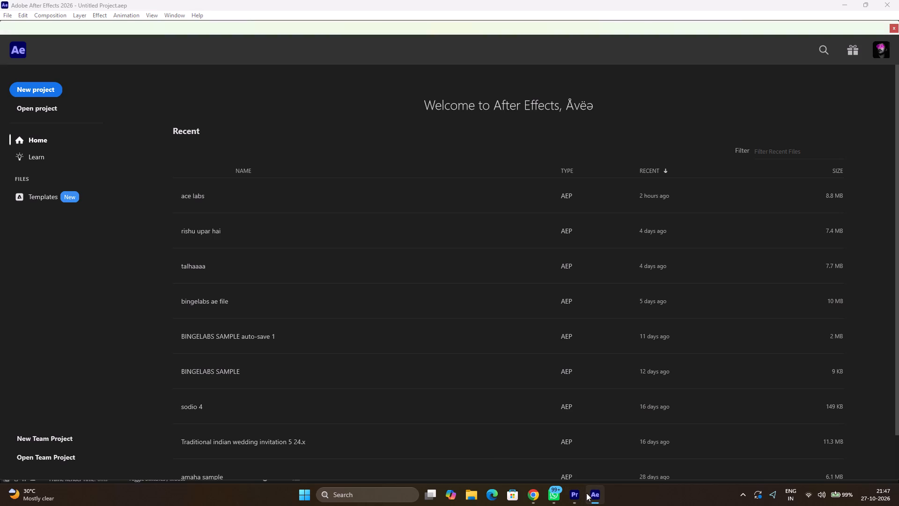
left_click(336, 184)
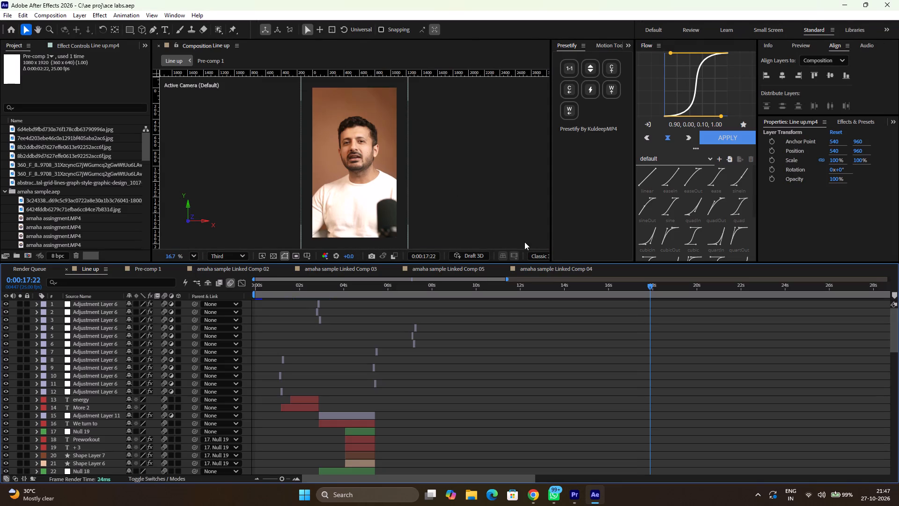
At 0:00:16:12 in the Line up composition, add a Haze/Flare tool to the Magic Bullet Looks effect on Adjustment Layer 12 (layer 43).
scroll(564, 385, "down", 4)
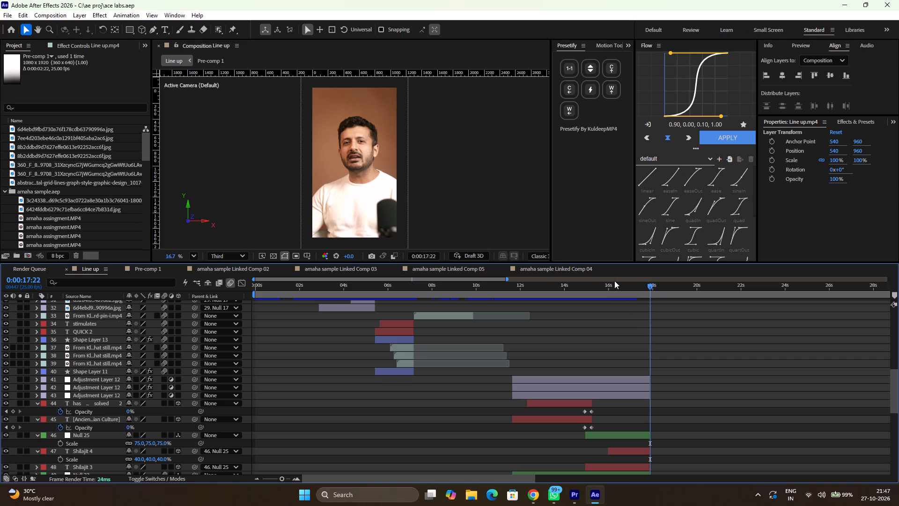
left_click_drag(600, 293, 530, 341)
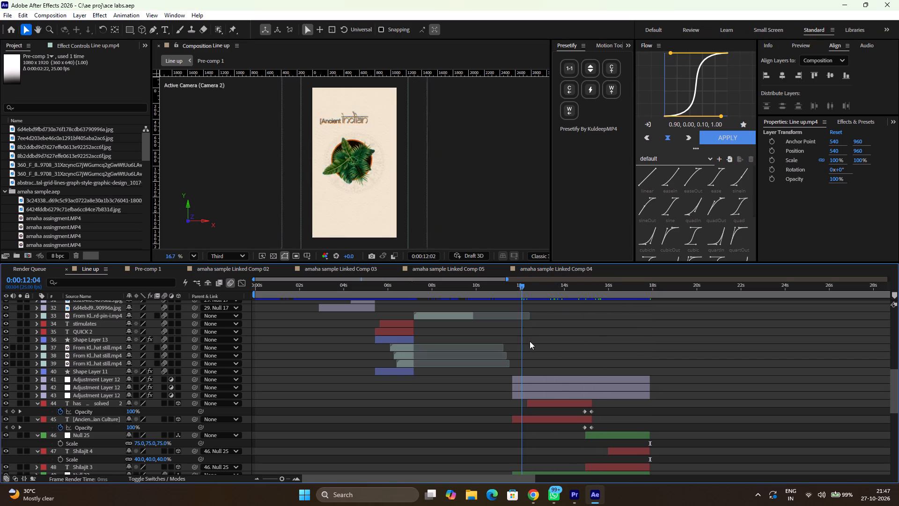
left_click_drag(530, 341, 573, 352)
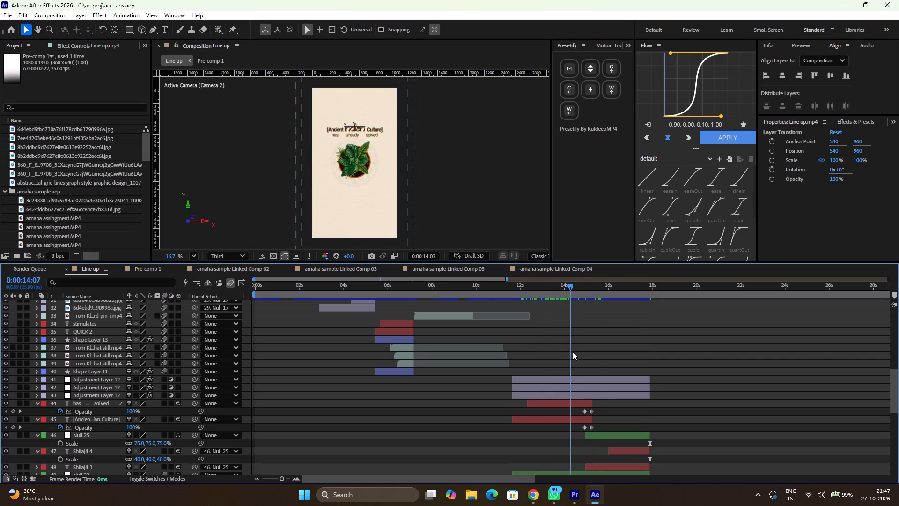
left_click_drag(573, 352, 619, 343)
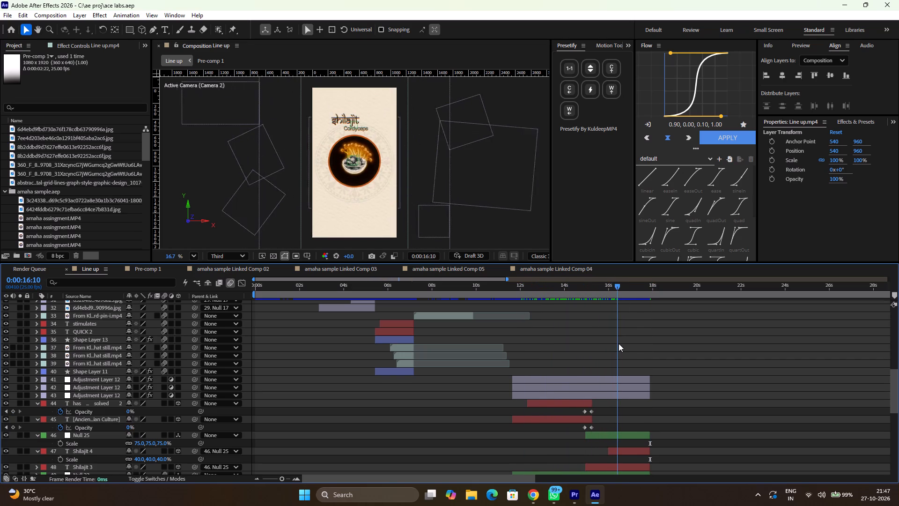
left_click_drag(619, 343, 619, 343)
left_click(576, 387)
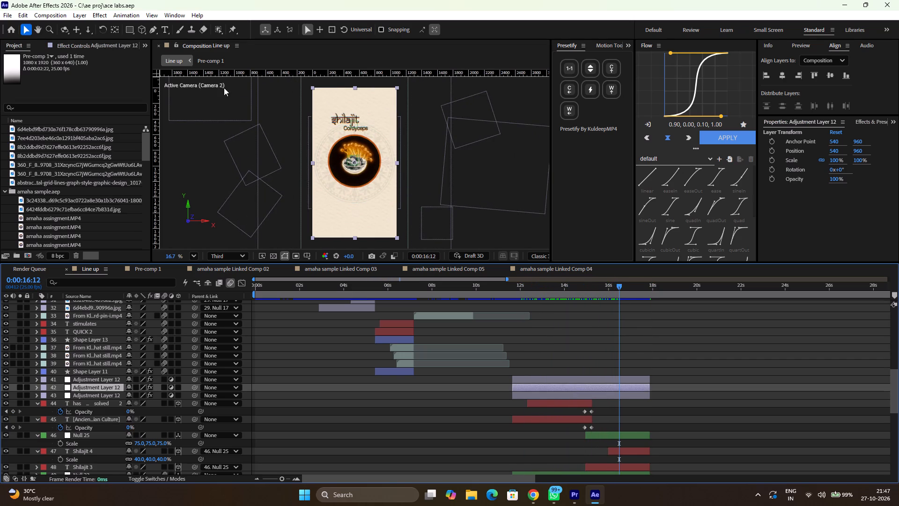
left_click(97, 44)
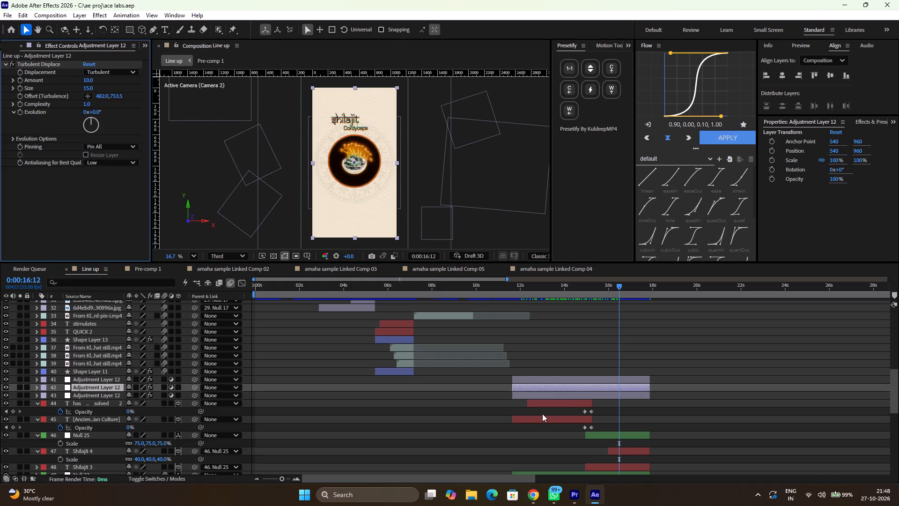
left_click(570, 391)
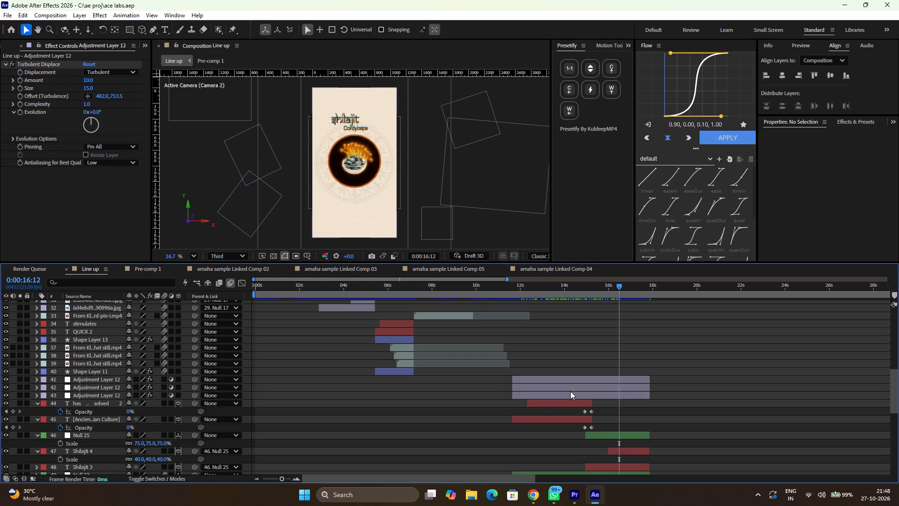
left_click(567, 393)
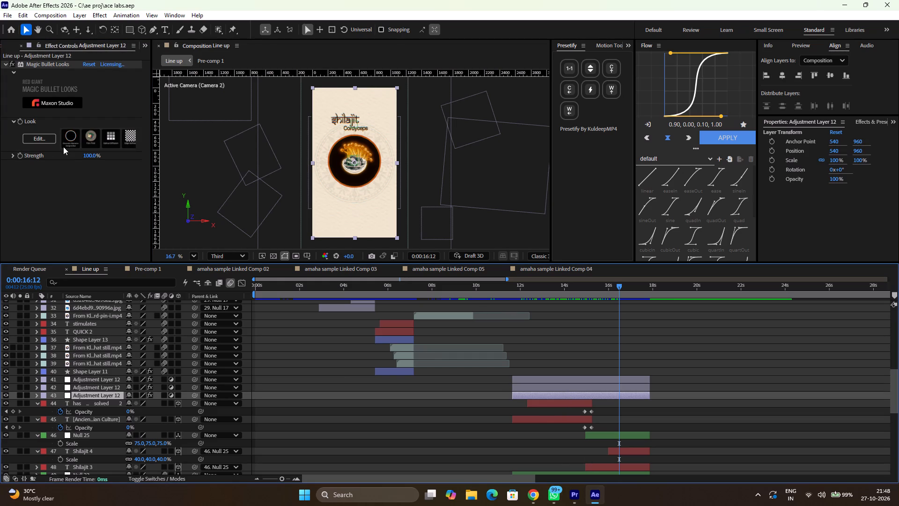
left_click(36, 140)
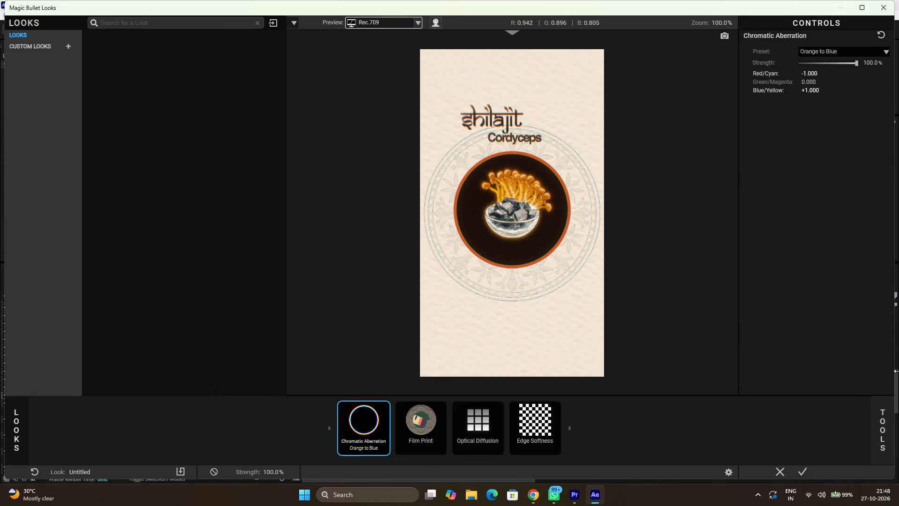
left_click(892, 417)
left_click(762, 281)
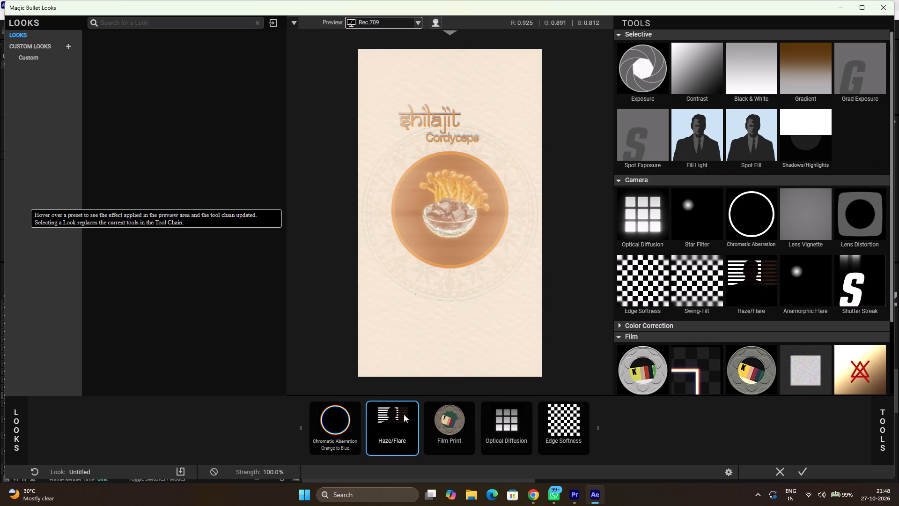
Set the Haze/Flare spillage to 4.3%, strength to 44.4% and reach to 52.6%, and apply the look to the adjustment layer.
double_click(379, 416)
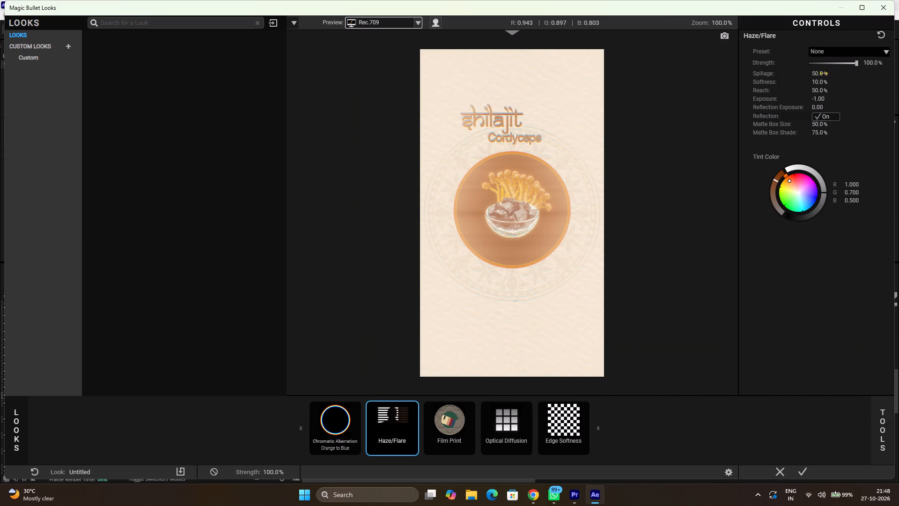
left_click_drag(823, 72, 566, 127)
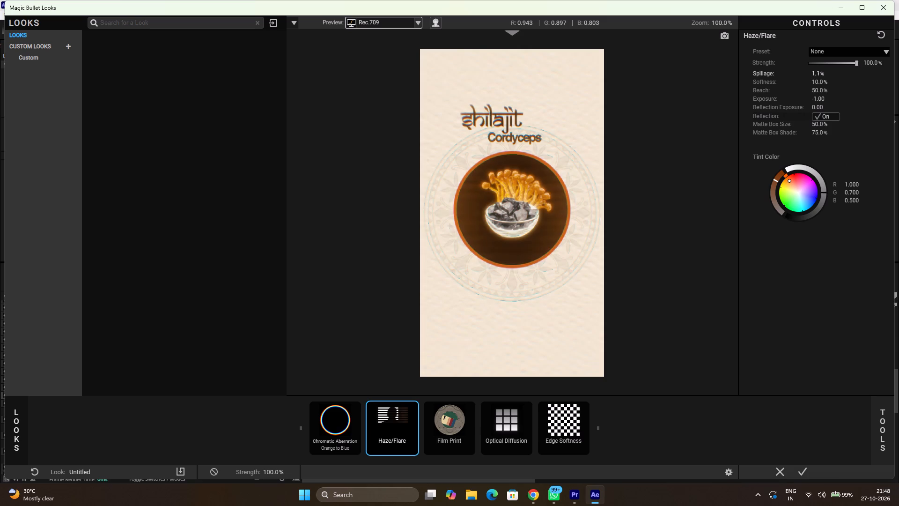
left_click_drag(566, 127, 575, 134)
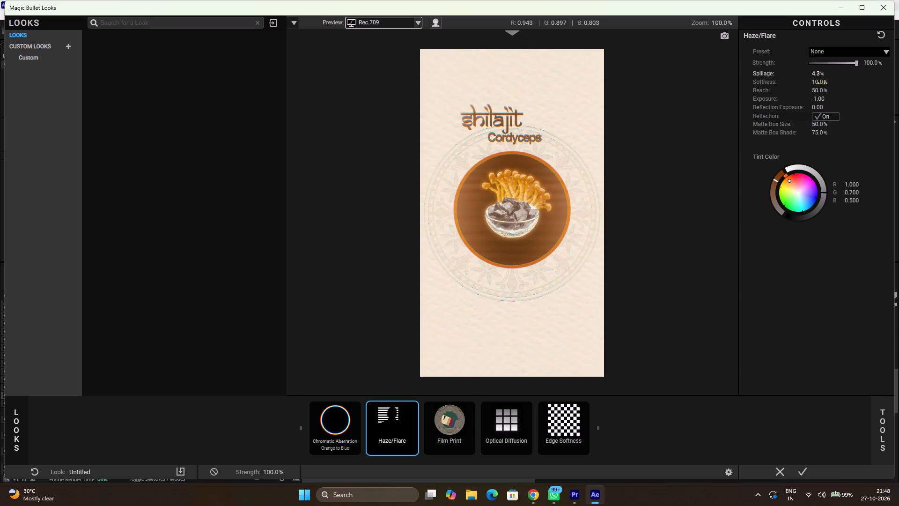
left_click_drag(835, 58, 824, 64)
left_click_drag(824, 64, 818, 67)
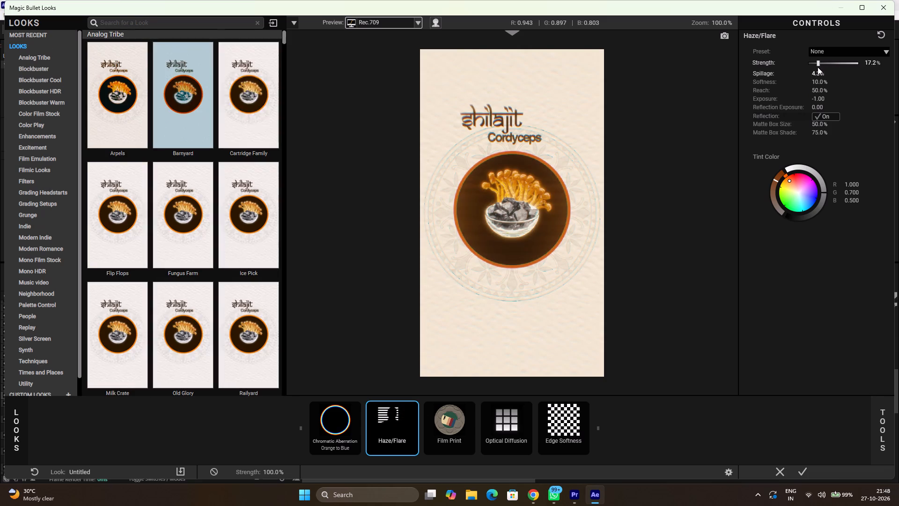
left_click_drag(818, 67, 831, 66)
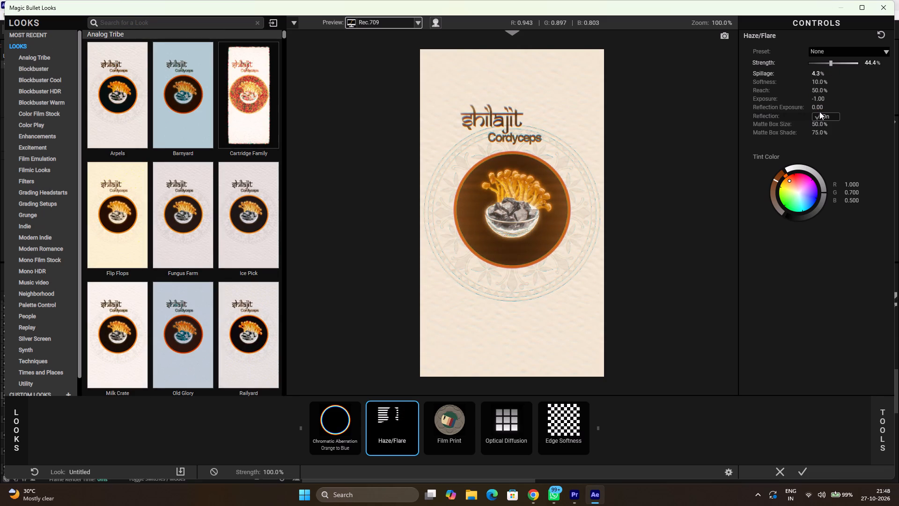
left_click_drag(817, 94, 898, 93)
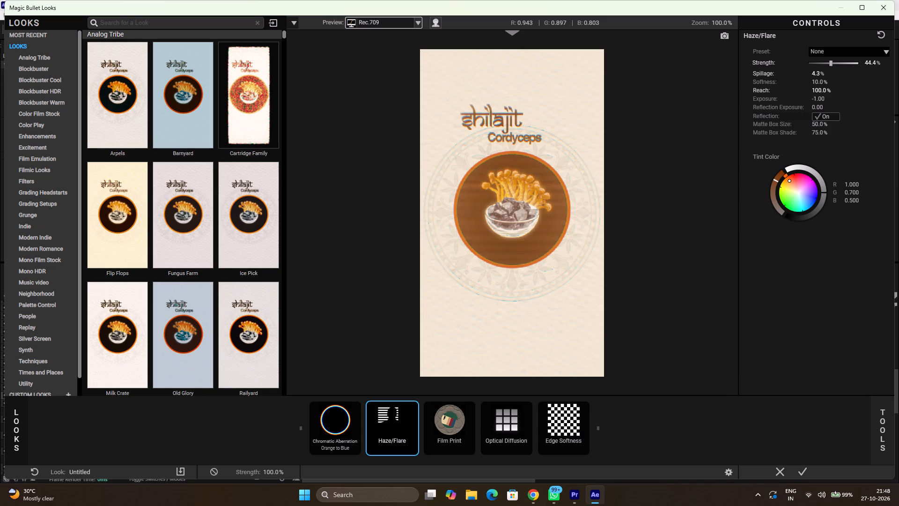
left_click_drag(898, 93, 572, 191)
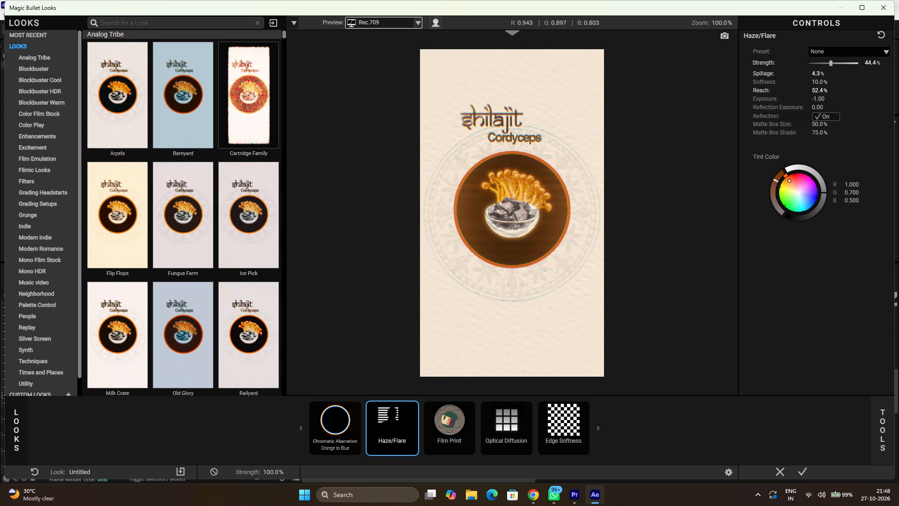
left_click_drag(572, 191, 573, 191)
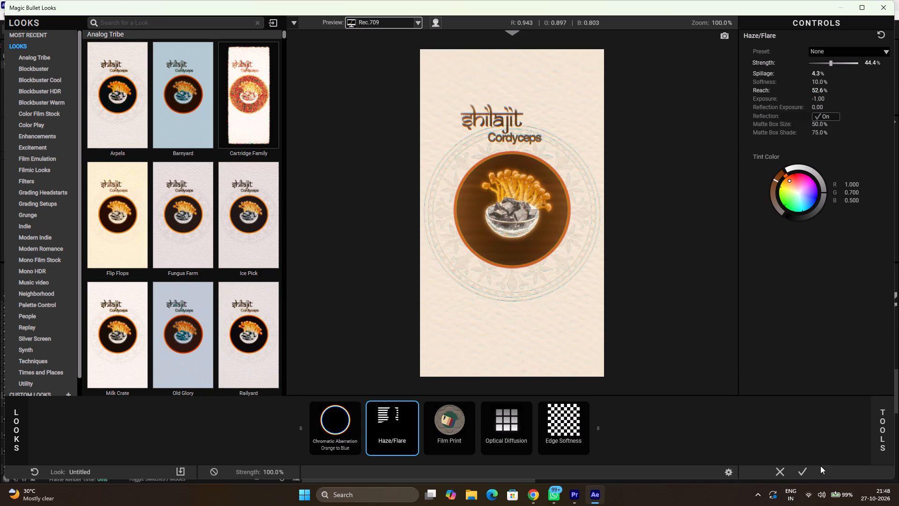
left_click(796, 475)
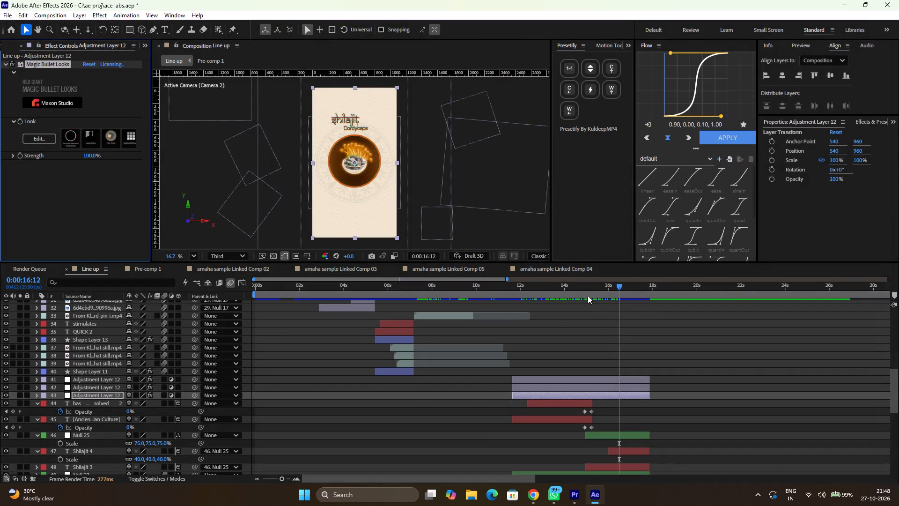
Review the graded Ancient Indian Culture and shilajit scenes between about 13:20 and 17:07.
left_click_drag(583, 289, 564, 290)
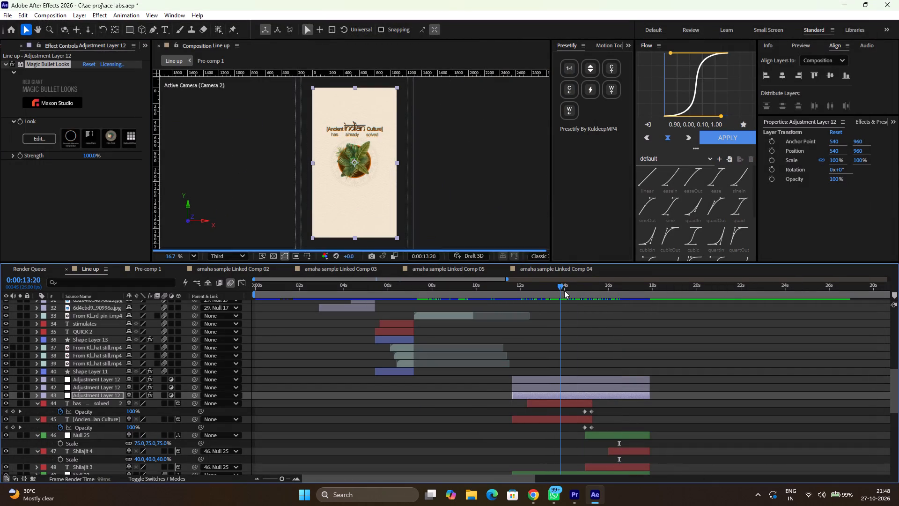
left_click_drag(564, 290, 608, 280)
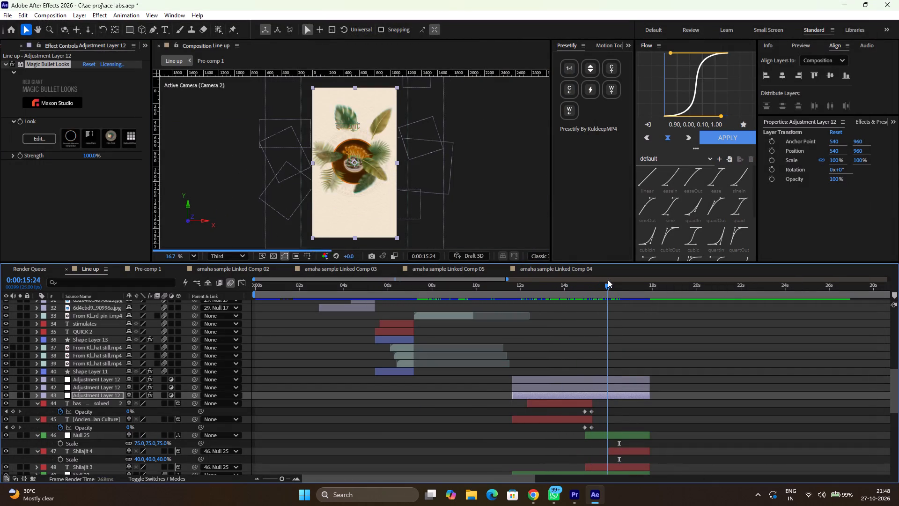
left_click_drag(608, 280, 630, 276)
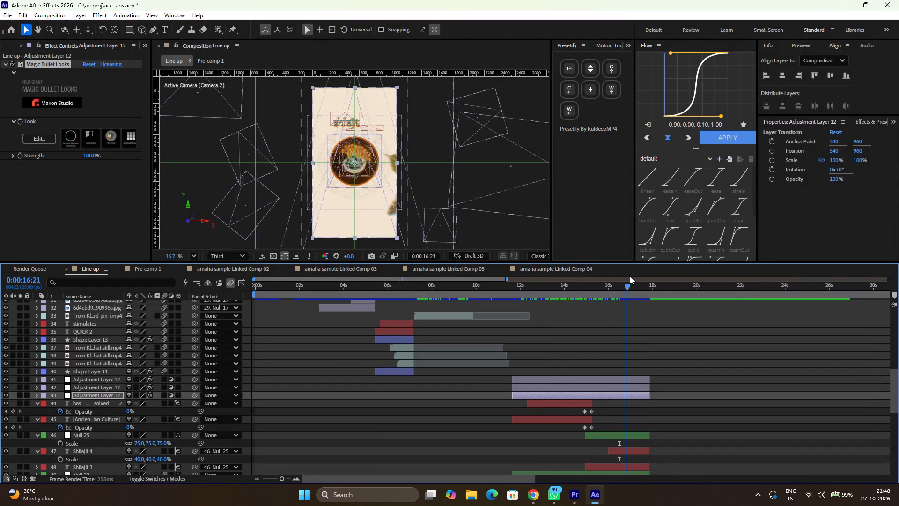
left_click_drag(630, 276, 637, 279)
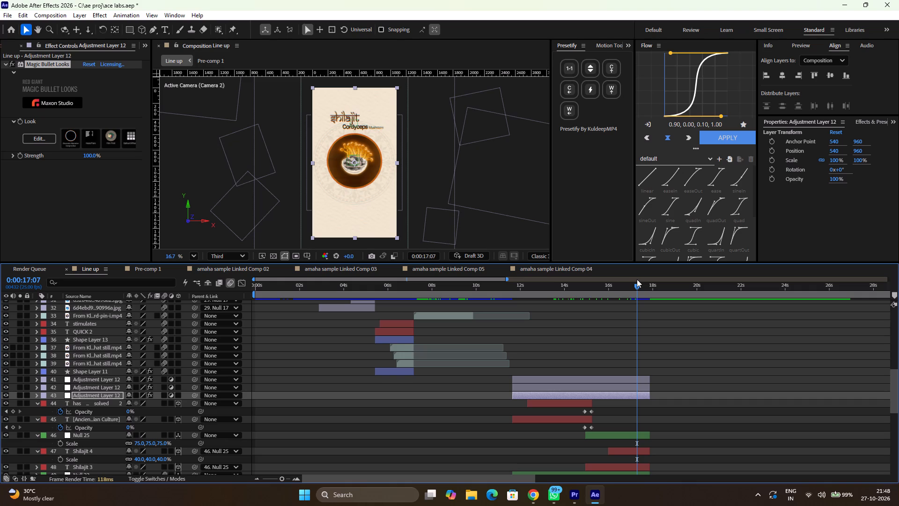
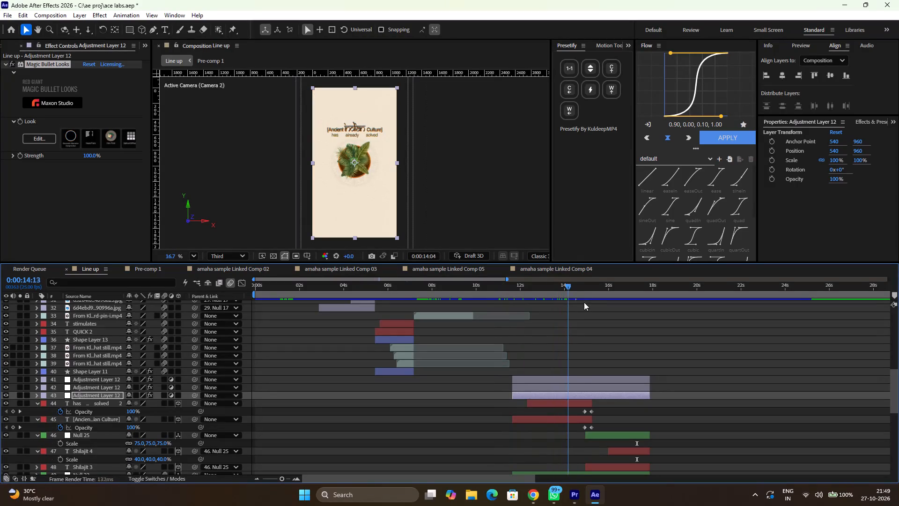
Play back the Line up composition through the end of the shilajit scene and the talking-head footage from 0:00:17:22 to about 0:00:20:23.
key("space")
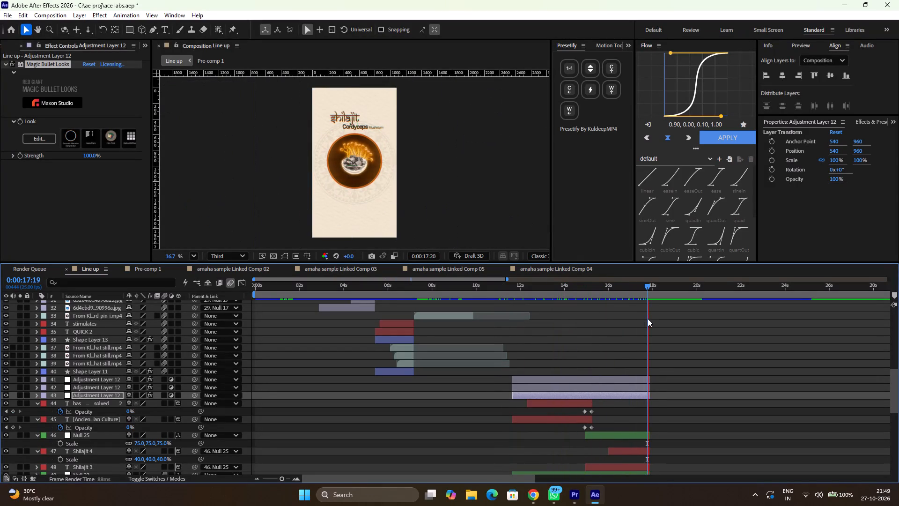
scroll(641, 380, "up", 1, "ctrl+alt")
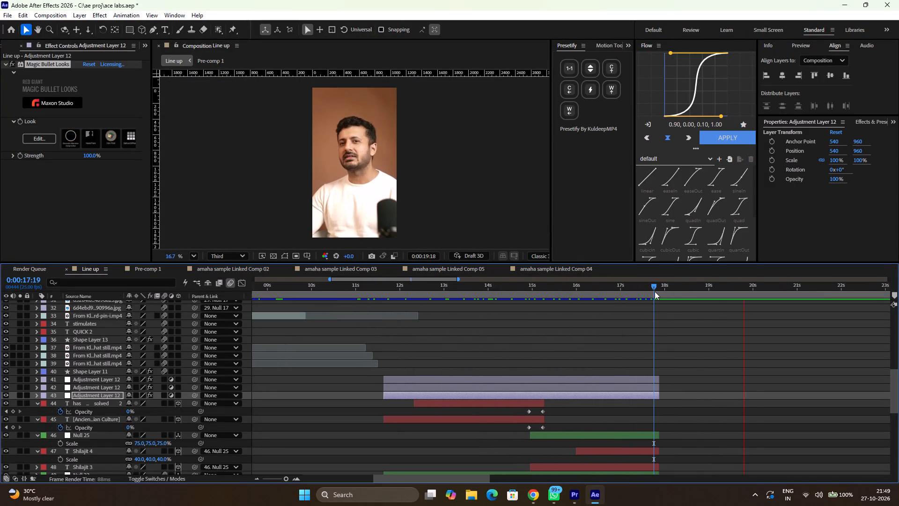
left_click_drag(655, 291, 659, 296)
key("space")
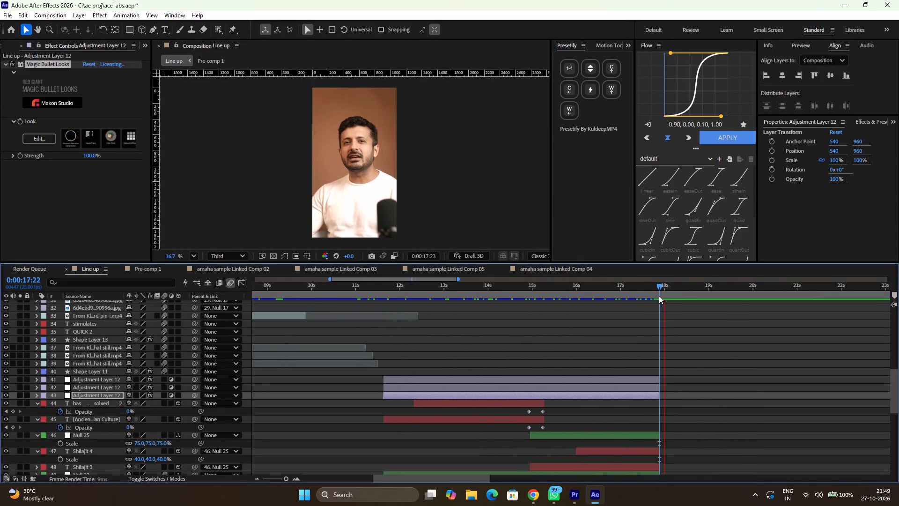
left_click(660, 285)
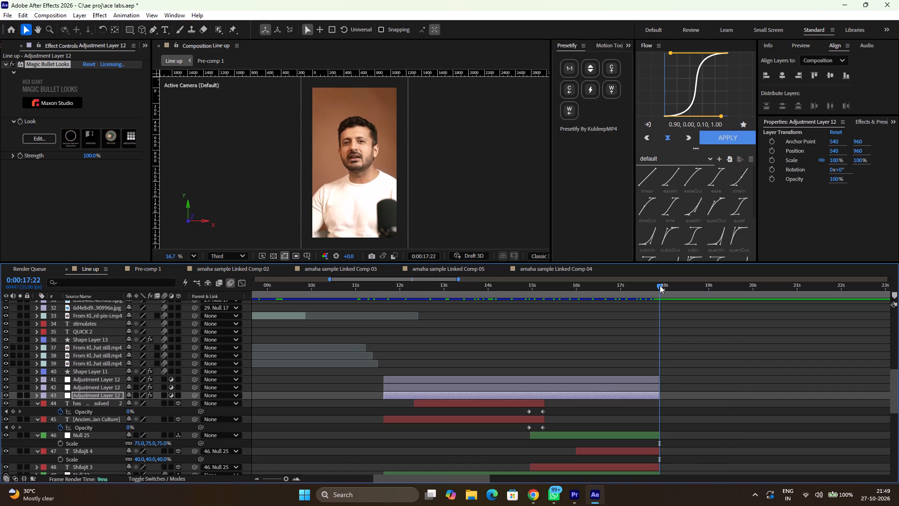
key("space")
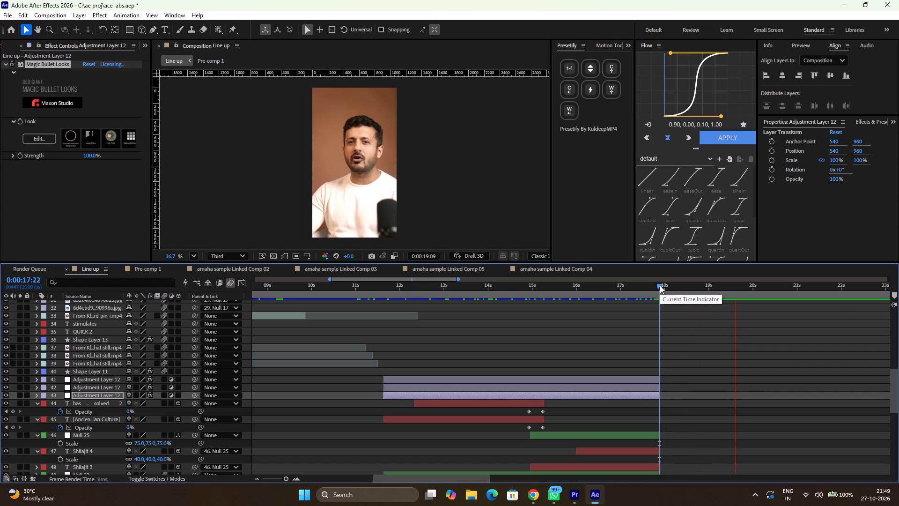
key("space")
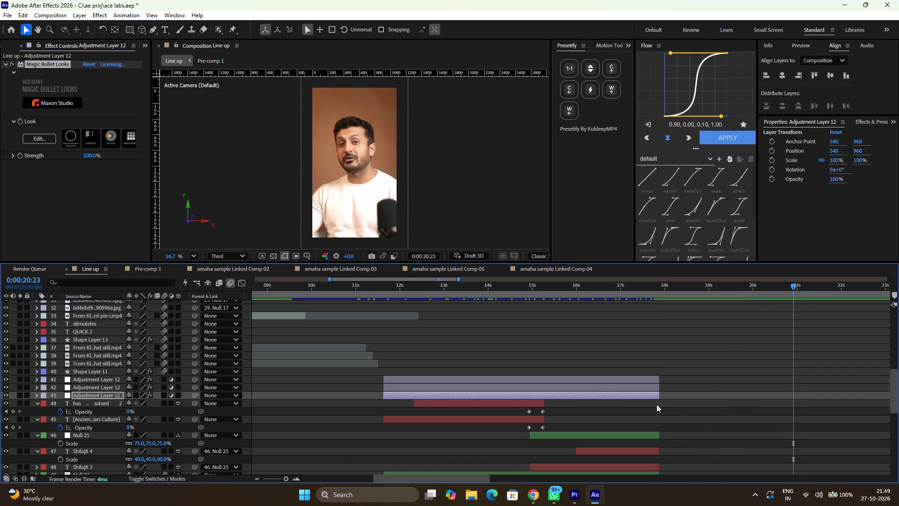
Switch to Chrome and open a new browser tab.
left_click(536, 497)
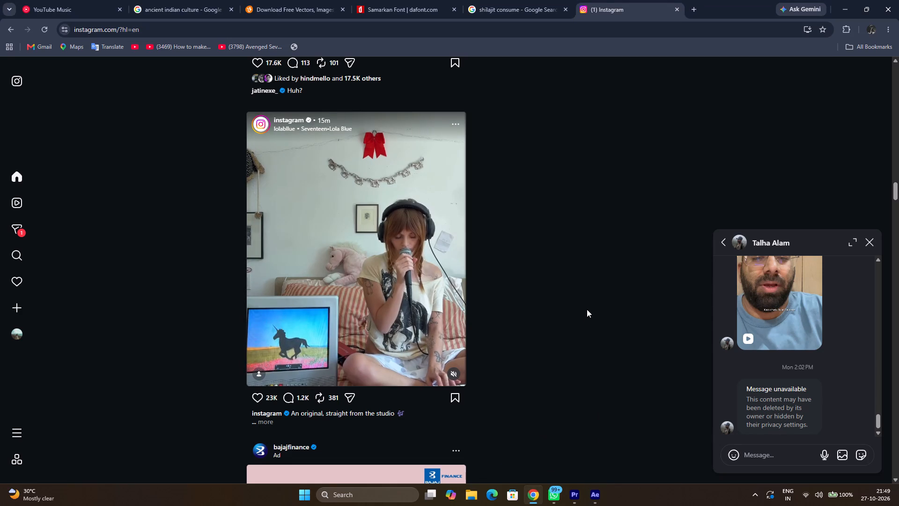
left_click(688, 9)
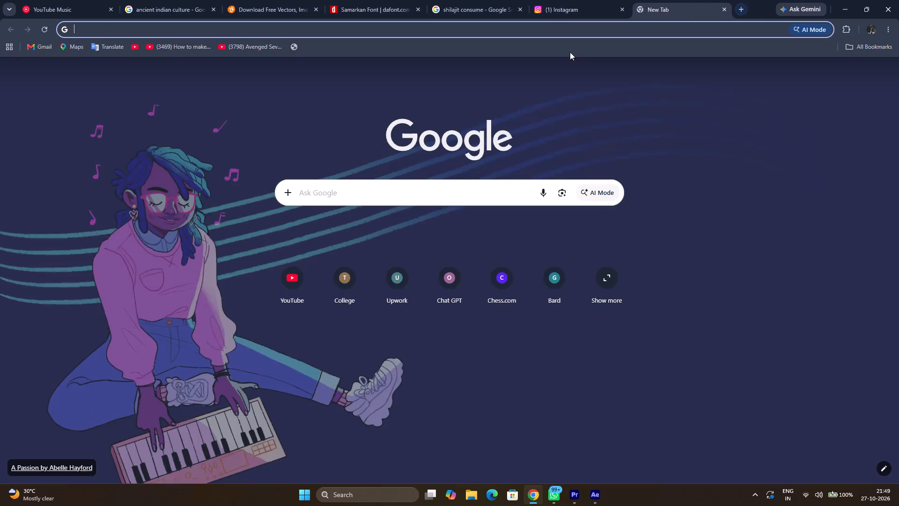
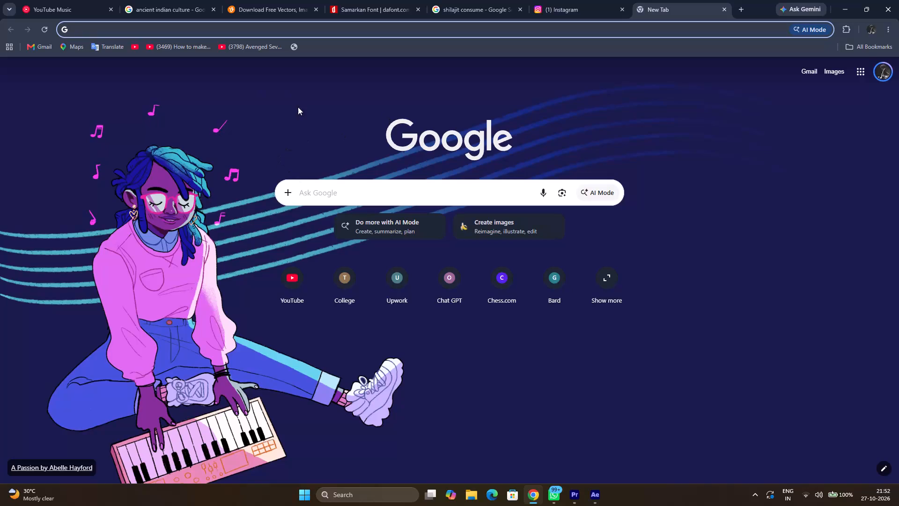
Switch to After Effects and review the talking-head footage after 0:00:17:23 and the shilajit scene leading up to the cut.
left_click(598, 493)
left_click(661, 287)
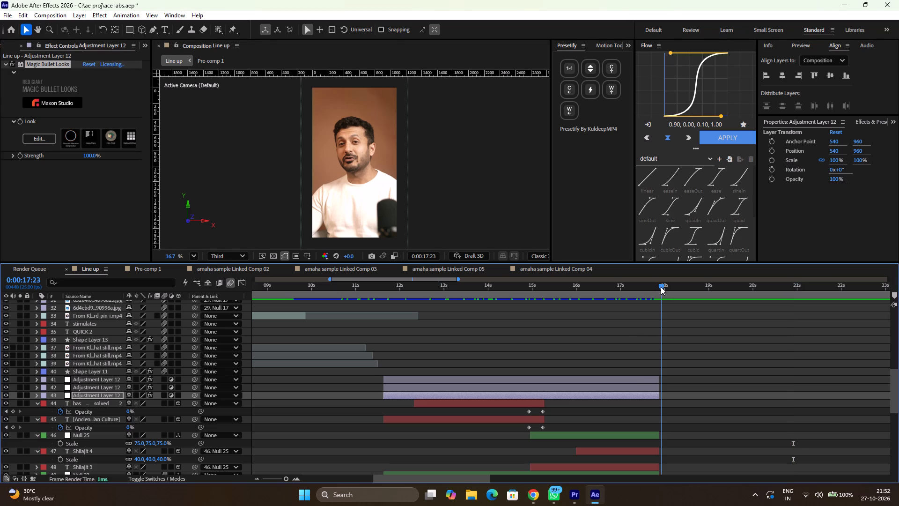
key("space")
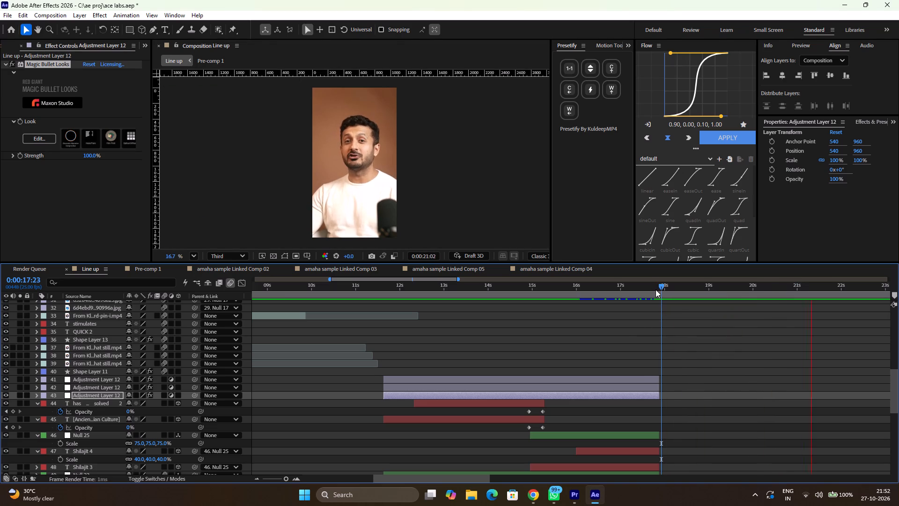
key("space")
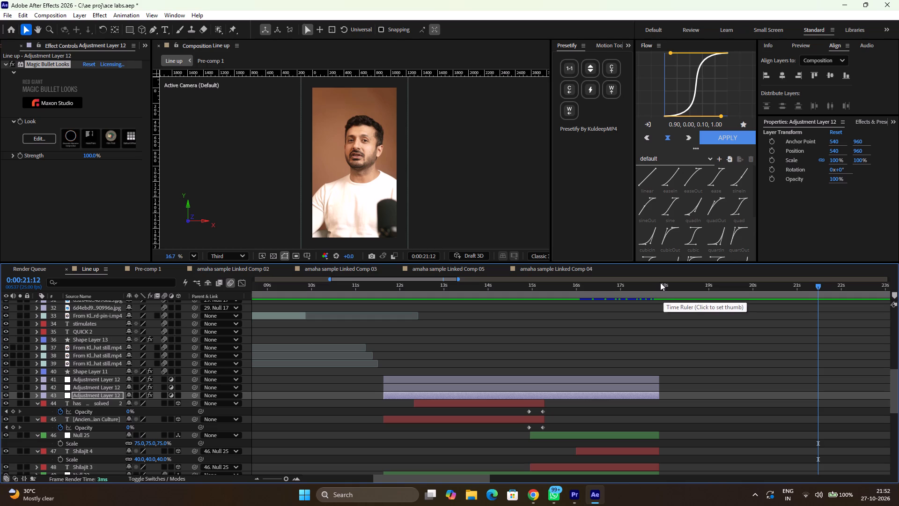
double_click(662, 286)
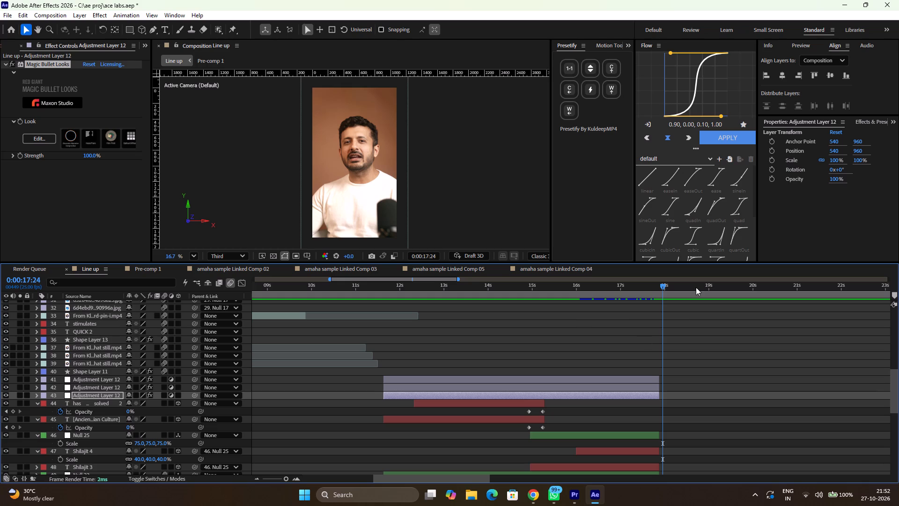
left_click_drag(661, 286, 633, 293)
key("space")
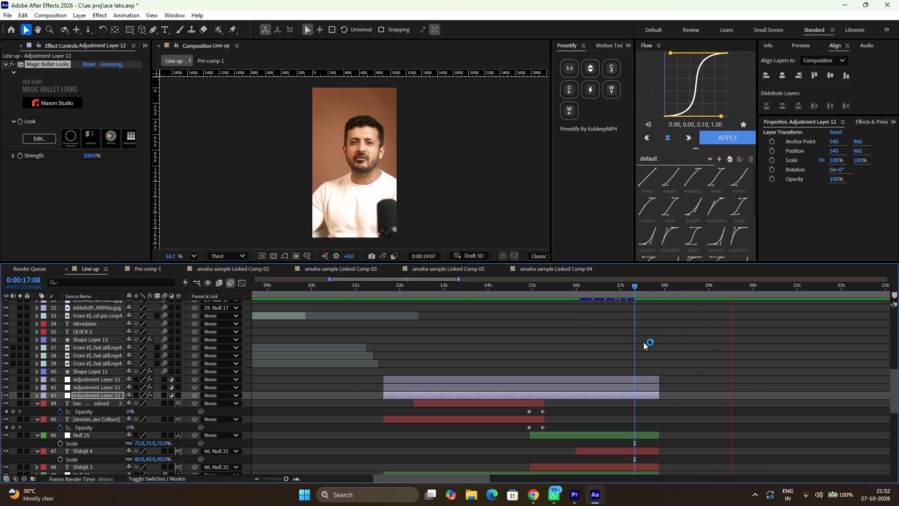
scroll(643, 342, "left", 1)
scroll(643, 342, "down", 1)
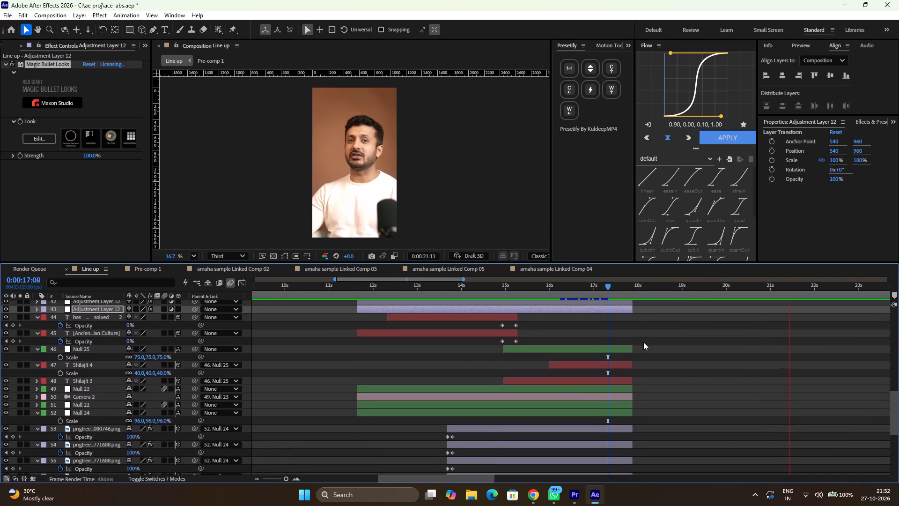
scroll(643, 342, "down", 2)
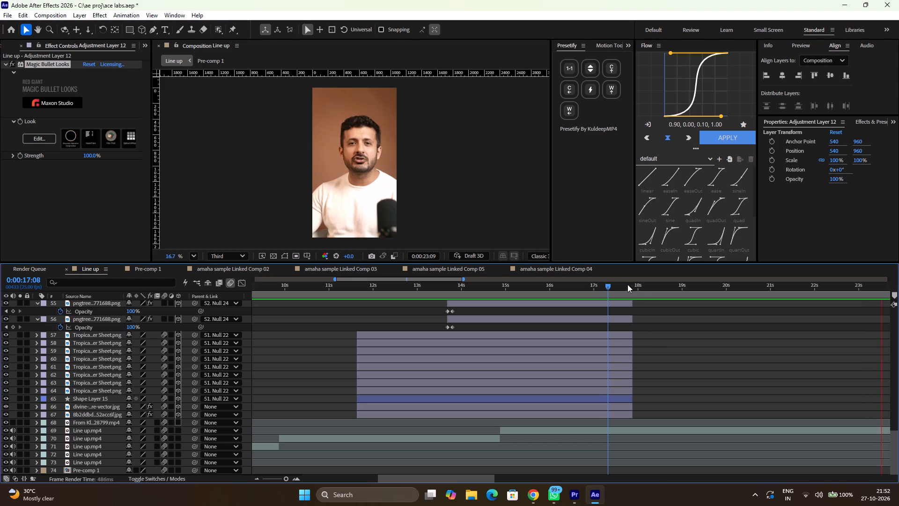
left_click_drag(502, 281, 491, 288)
left_click_drag(491, 288, 476, 295)
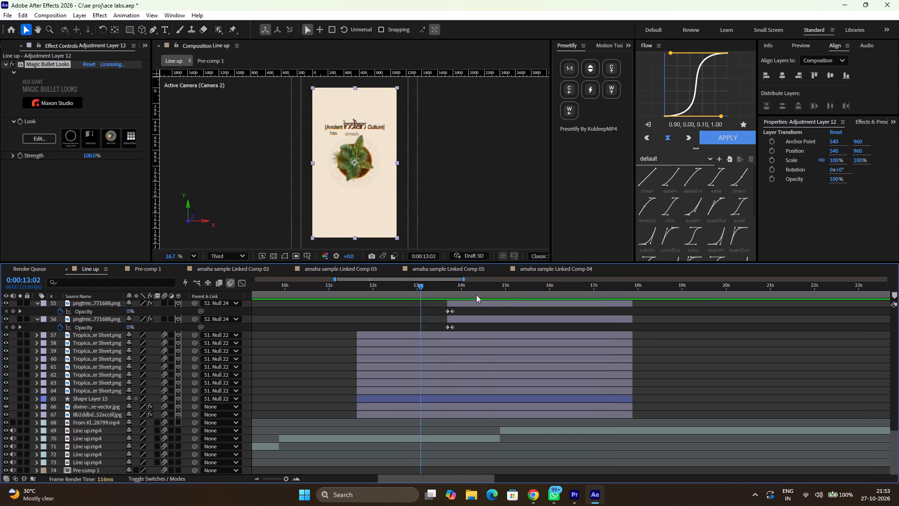
left_click_drag(476, 295, 600, 299)
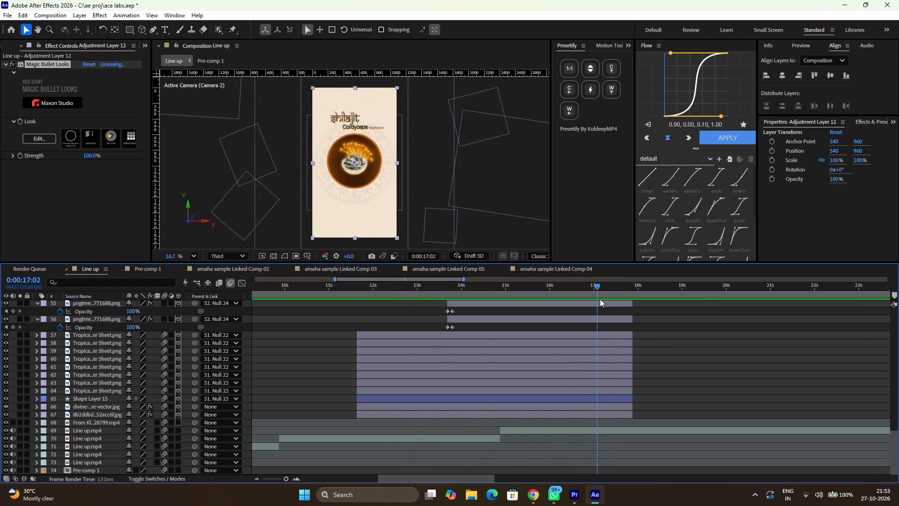
left_click_drag(600, 299, 621, 306)
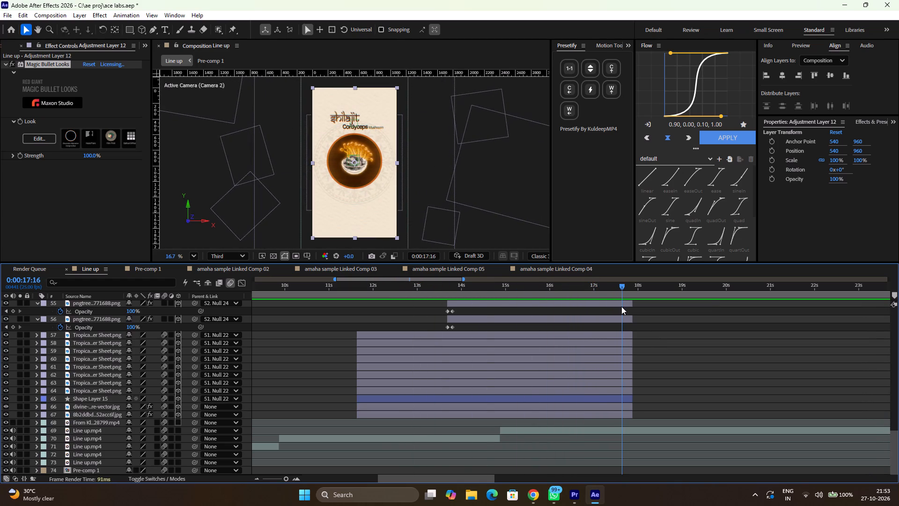
Reveal the keyframes of Null 23 (layer 49) and add a Position keyframe at 0:00:17:16.
scroll(631, 366, "up", 2)
scroll(631, 366, "down", 1)
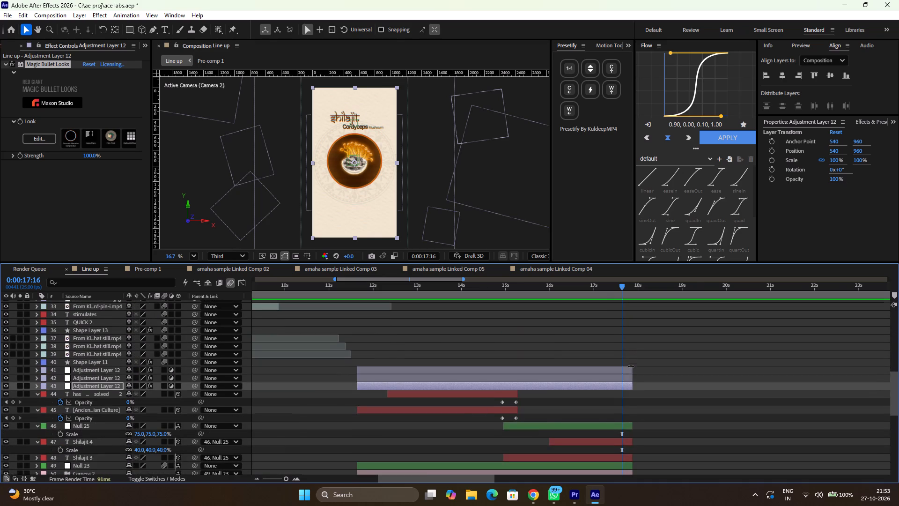
scroll(631, 366, "down", 1)
scroll(631, 366, "up", 2, "ctrl+alt")
scroll(631, 366, "down", 1)
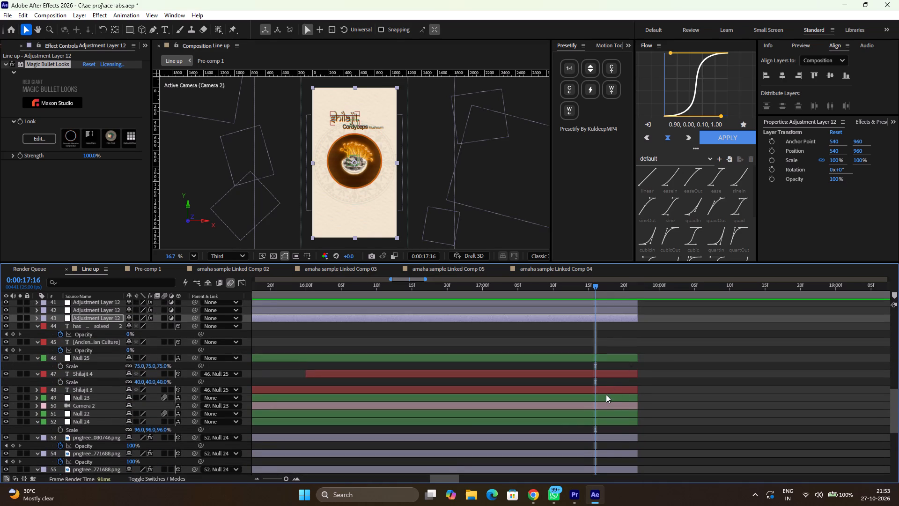
left_click(606, 394)
key("u")
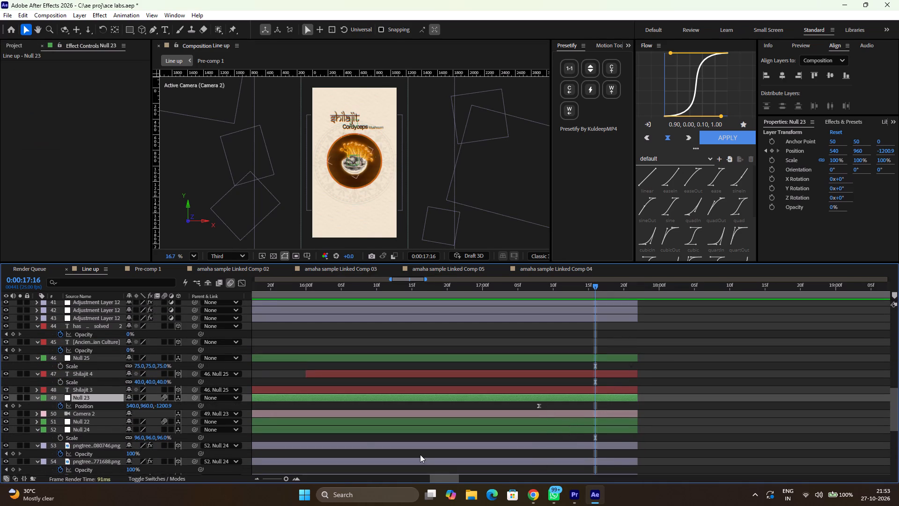
left_click(14, 407)
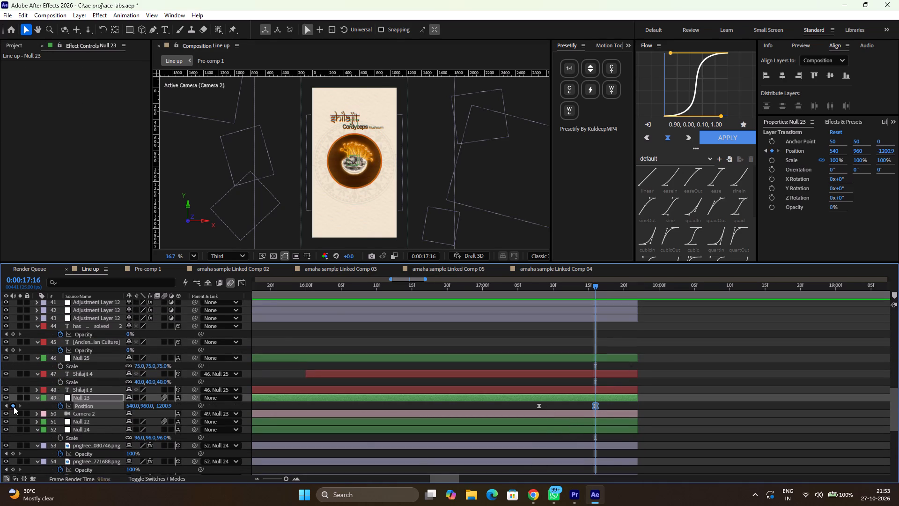
At 0:00:17:21, set Null 23's X position to 610 so the camera slides sideways at the scene's end.
left_click_drag(600, 280, 606, 283)
left_click_drag(606, 283, 611, 284)
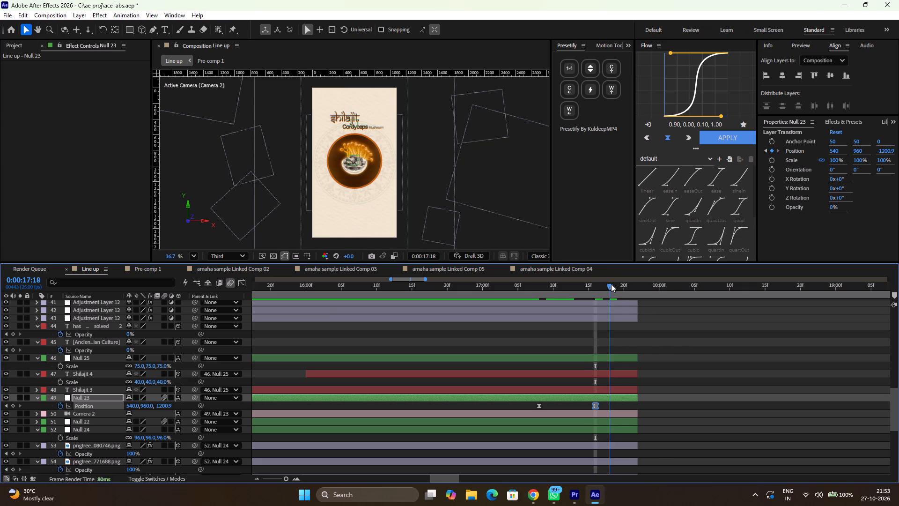
left_click_drag(611, 284, 634, 290)
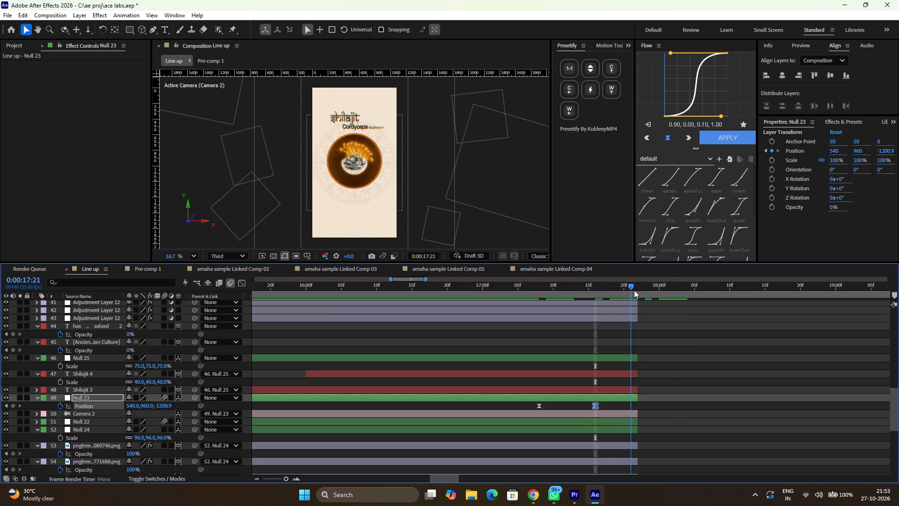
left_click_drag(634, 290, 627, 295)
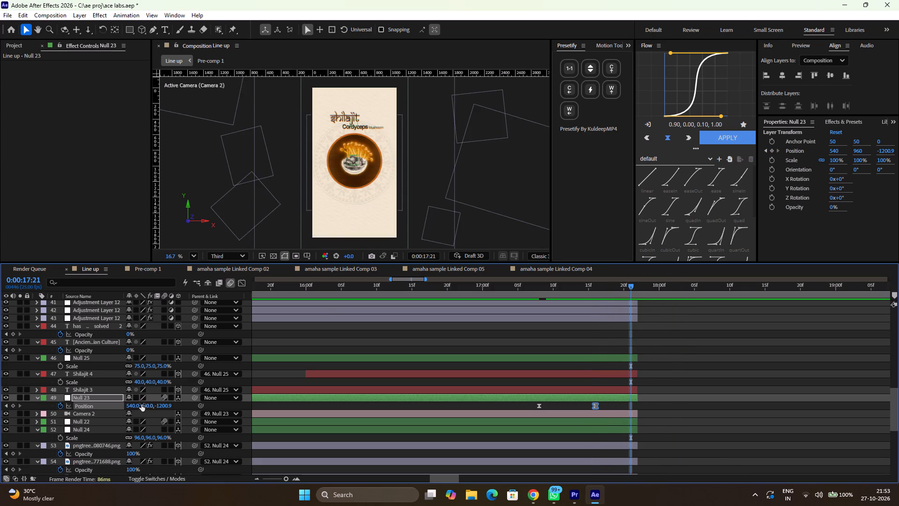
left_click_drag(130, 405, 103, 416)
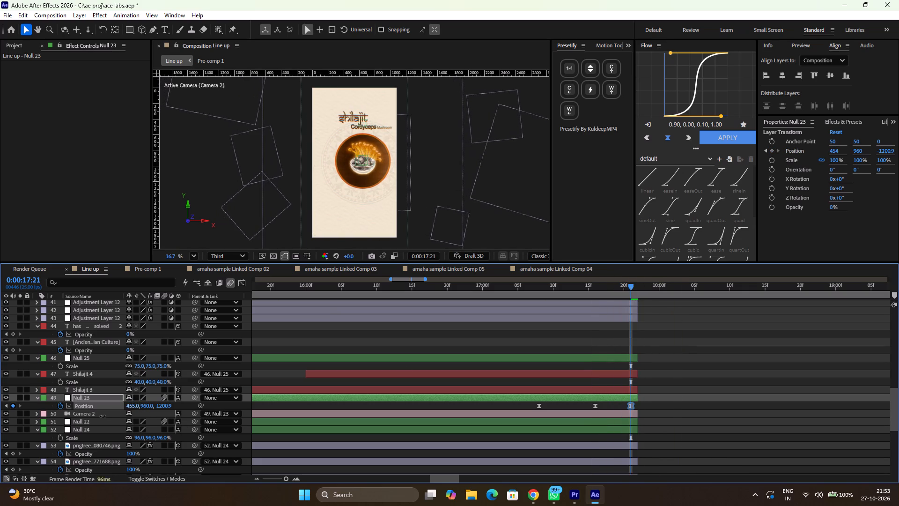
left_click_drag(103, 416, 192, 421)
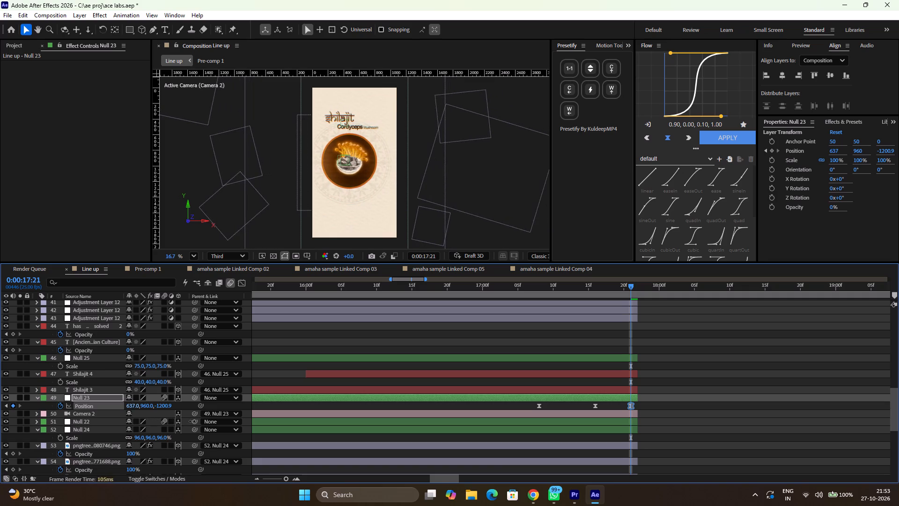
left_click_drag(192, 421, 182, 424)
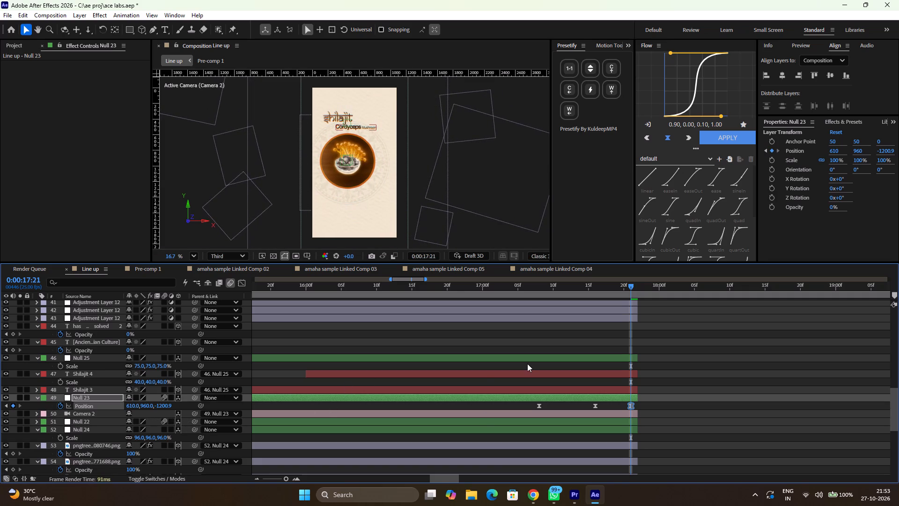
Apply the Flow easing curve 0.90, 0.00, 0.10, 1.00 to Null 23's last two Position keyframes and check the move.
left_click_drag(631, 286, 638, 293)
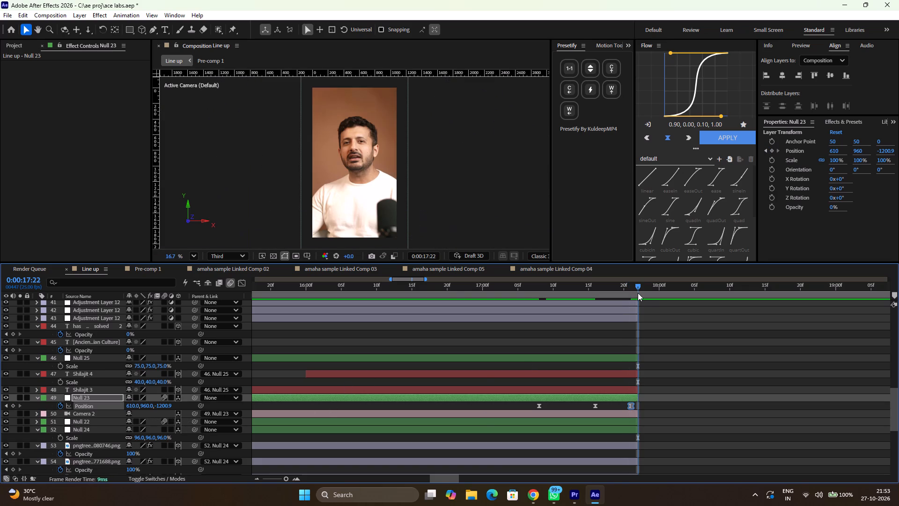
left_click(242, 284)
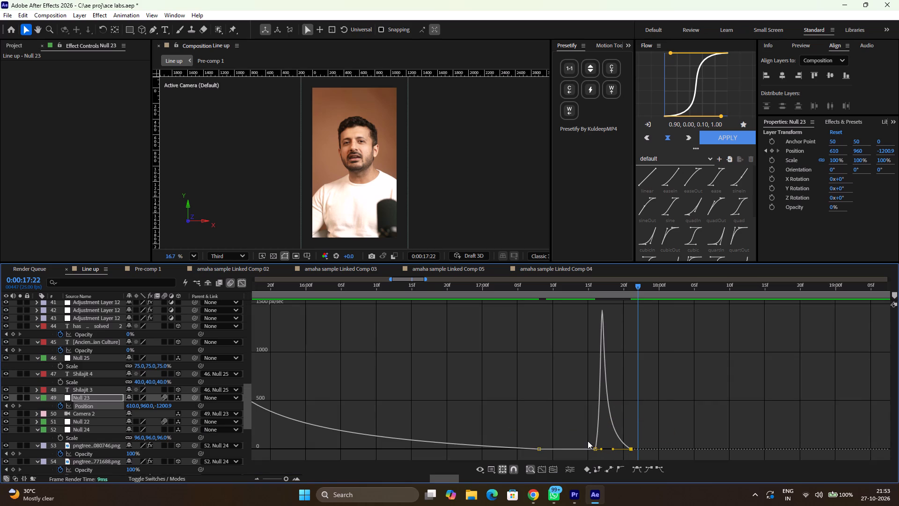
left_click_drag(588, 441, 659, 406)
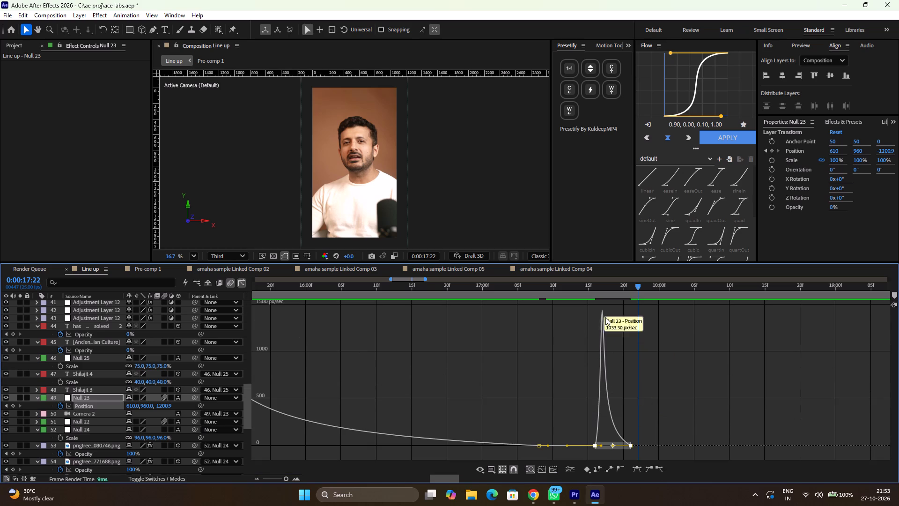
left_click(718, 137)
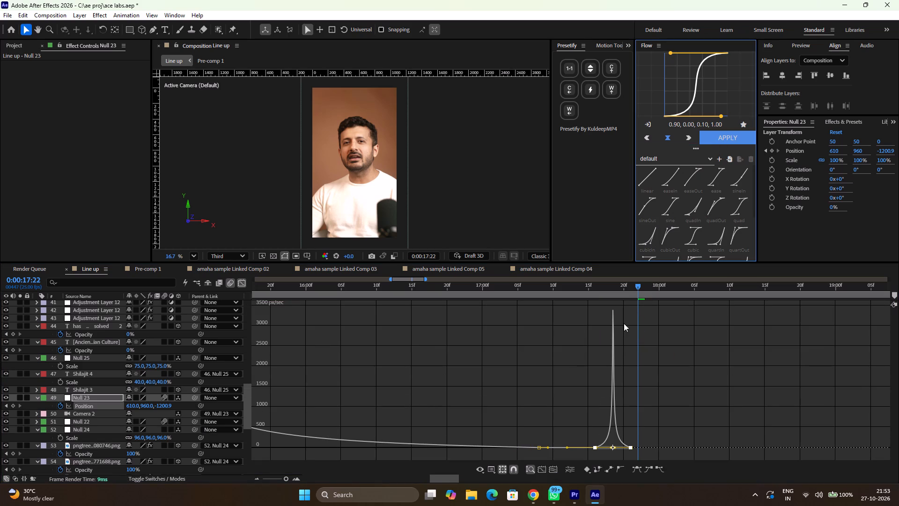
left_click_drag(584, 291, 458, 294)
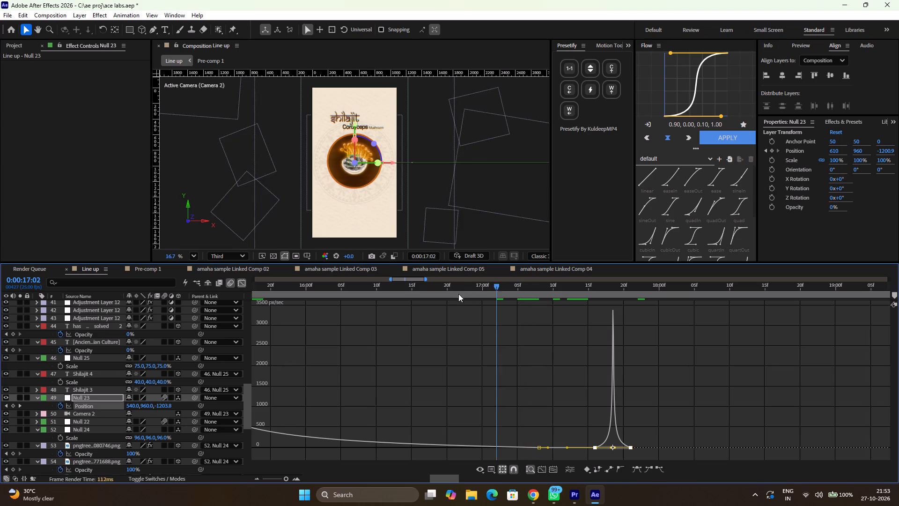
left_click_drag(458, 294, 604, 310)
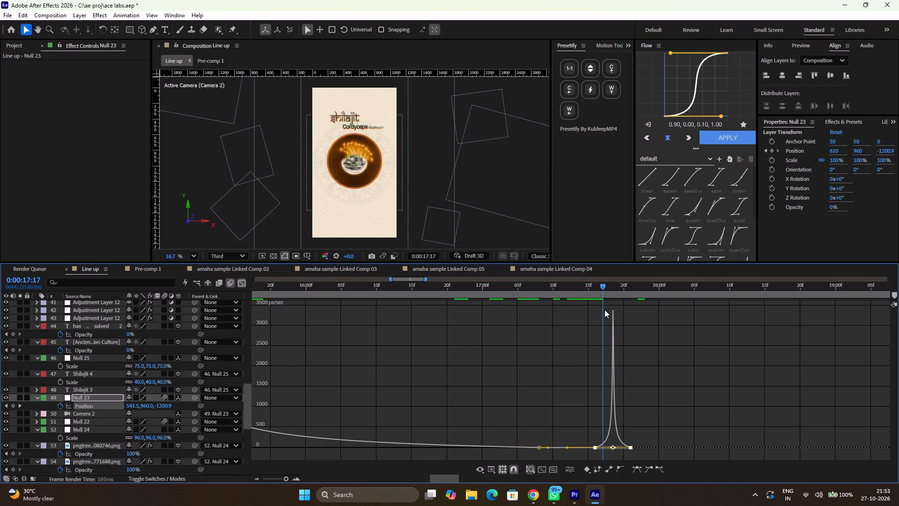
left_click_drag(604, 310, 649, 305)
left_click(242, 278)
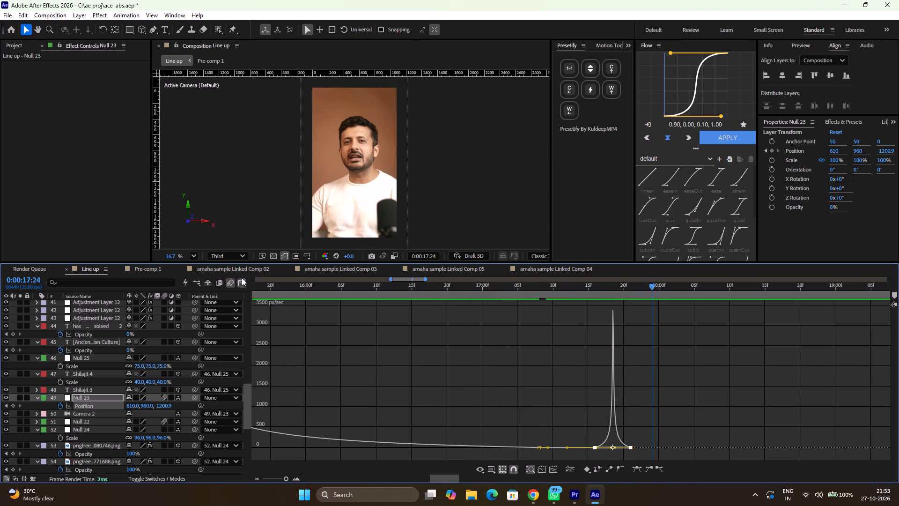
left_click(243, 283)
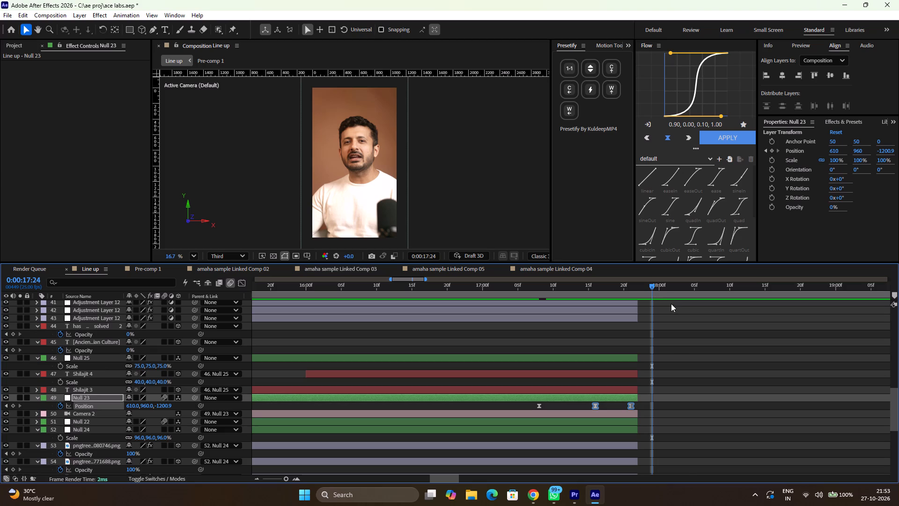
In the speed graph, move Null 23's last Position keyframe out to about 0:00:18:21 and undo the influence handle adjustment.
left_click_drag(653, 285, 641, 290)
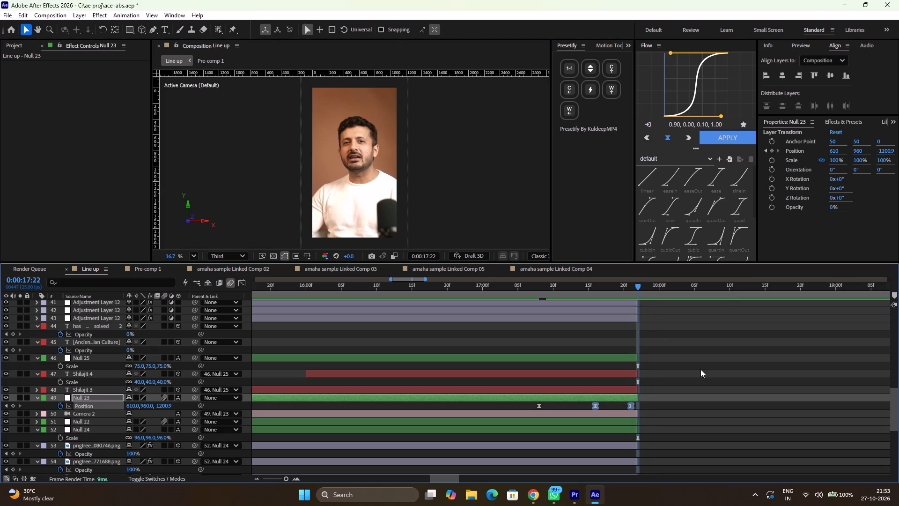
left_click(237, 285)
left_click(638, 442)
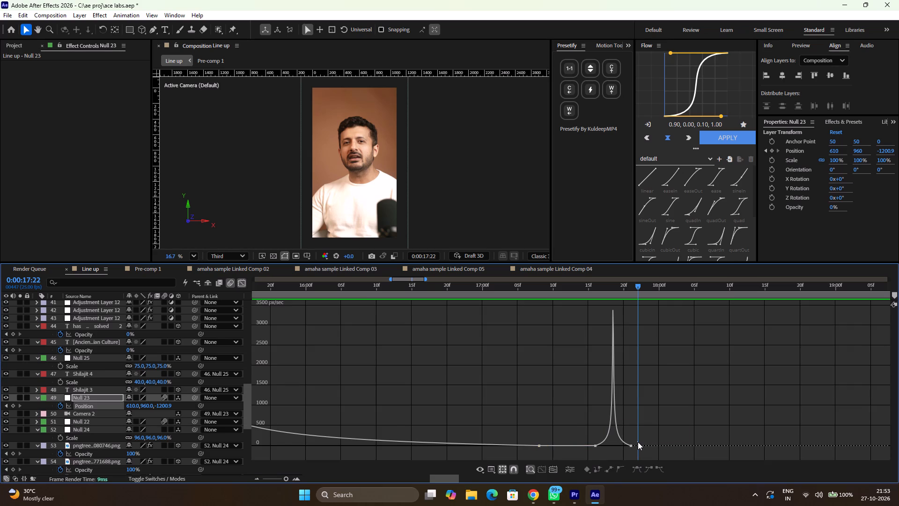
left_click(632, 452)
left_click(631, 448)
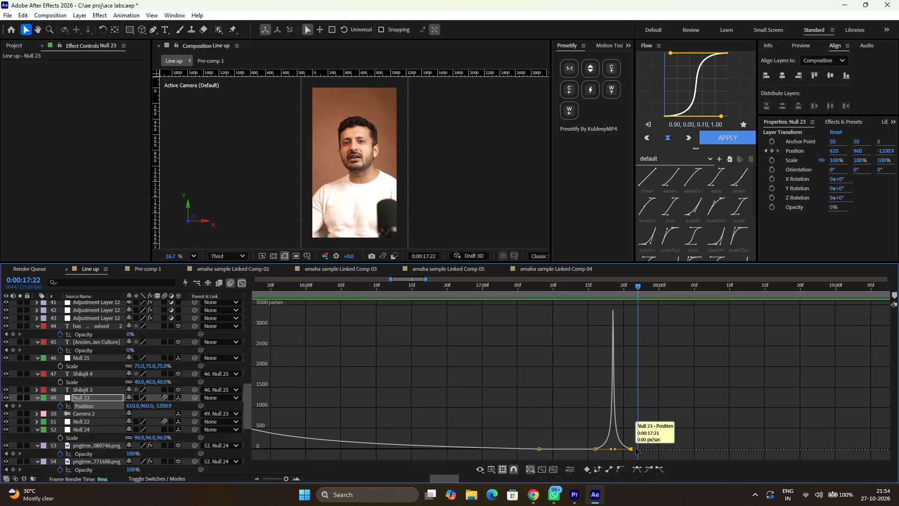
left_click_drag(631, 449, 673, 458)
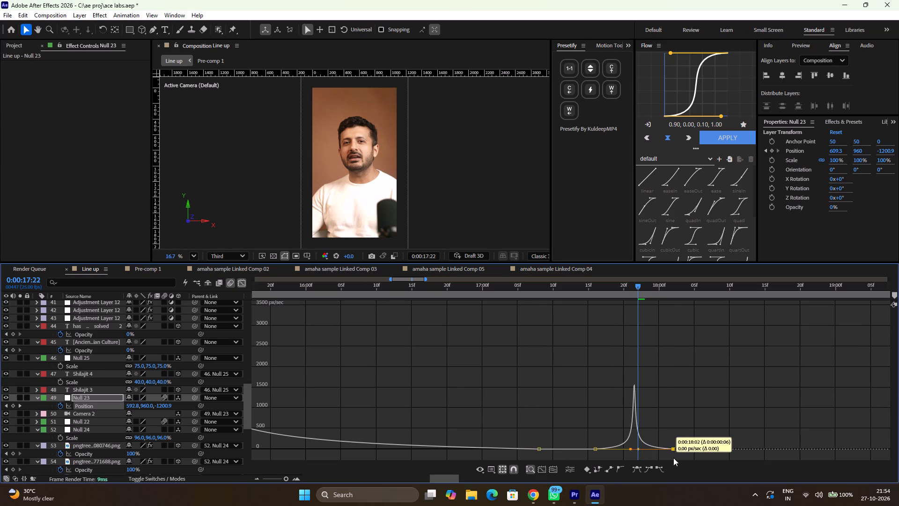
left_click_drag(673, 458, 796, 462)
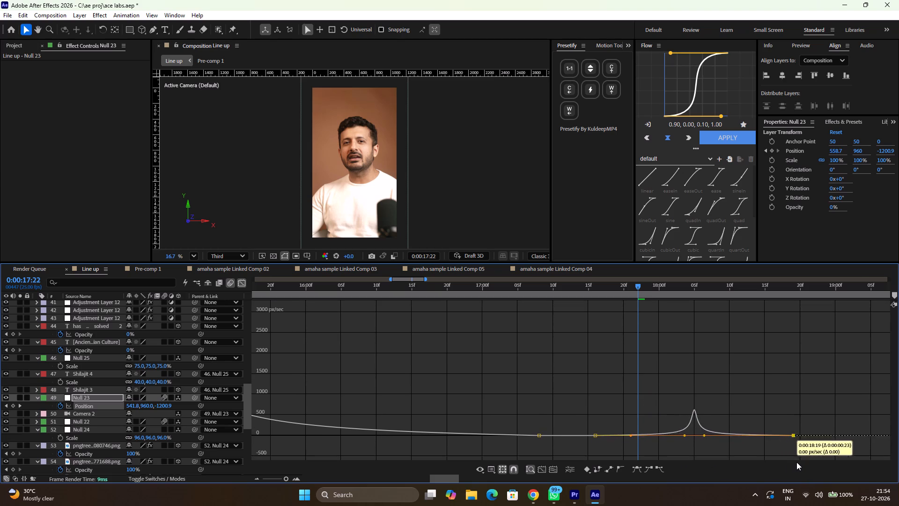
left_click_drag(796, 462, 809, 462)
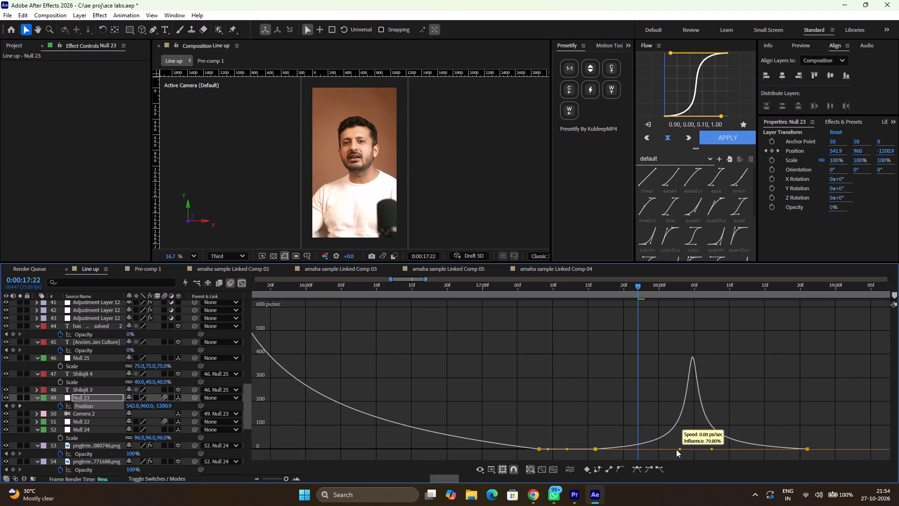
key("ctrl+z")
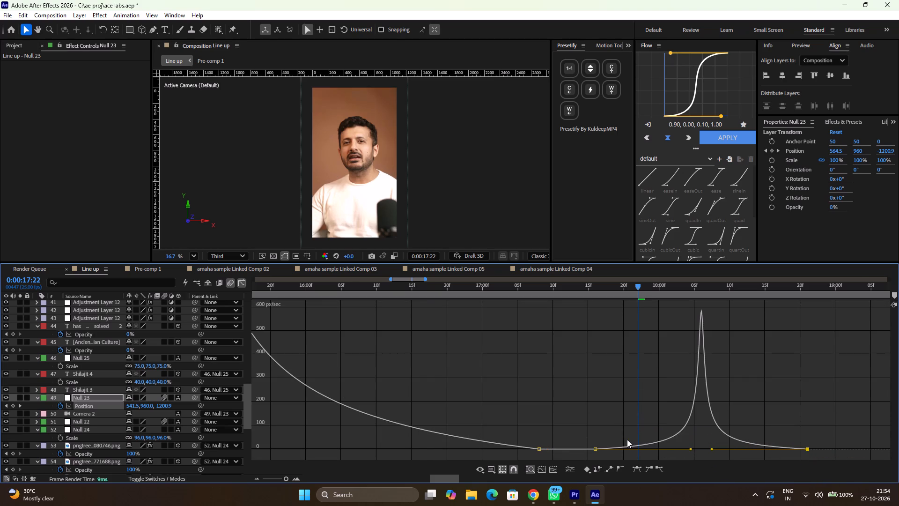
Shorten the outgoing influence of Null 23's 0:00:17:16 Position keyframe so speed peaks at about 0:00:17:22, and check the frames around the cut.
left_click_drag(690, 450, 637, 452)
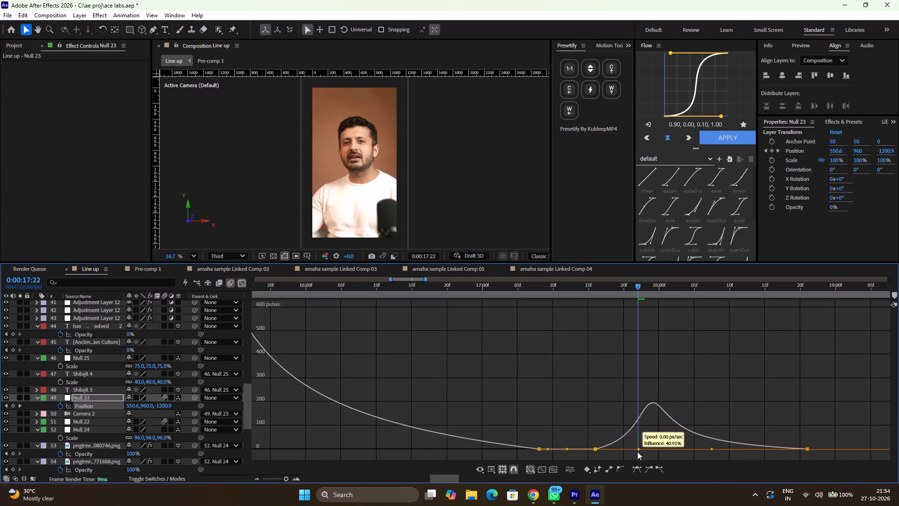
left_click_drag(637, 452, 626, 452)
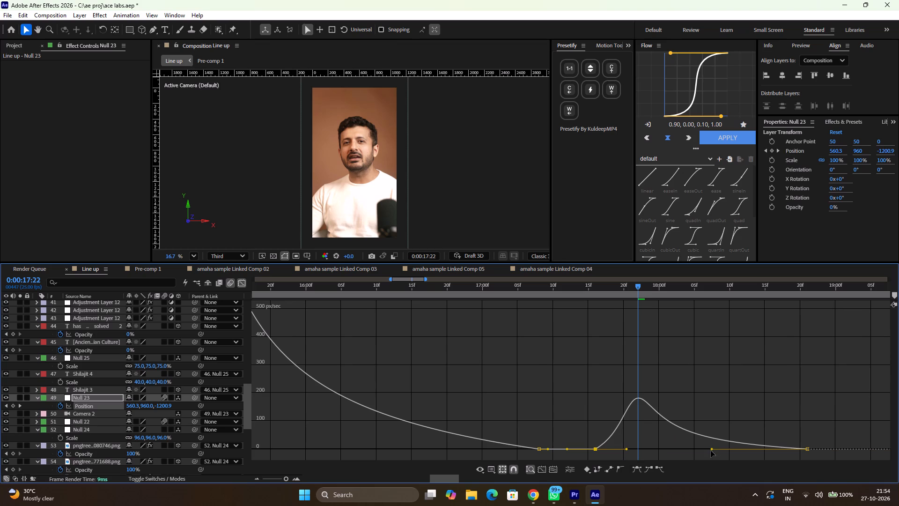
left_click_drag(625, 293, 610, 294)
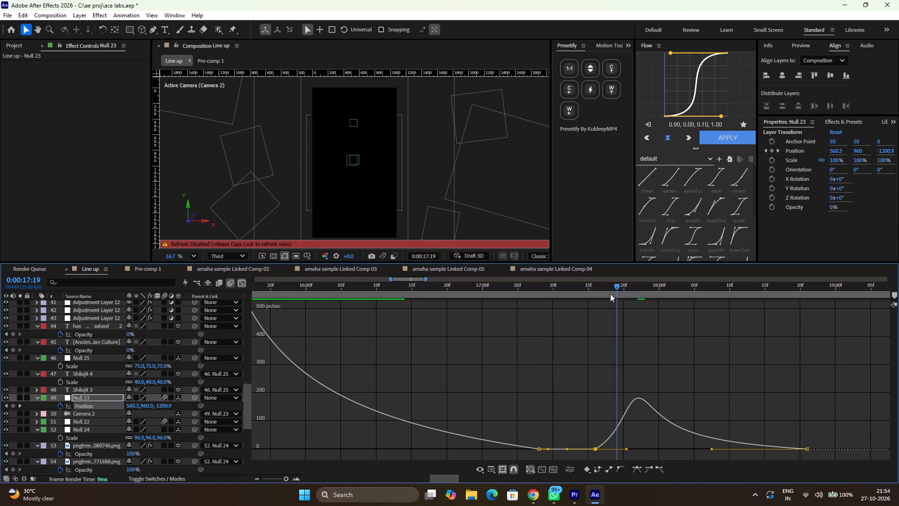
left_click_drag(610, 294, 609, 294)
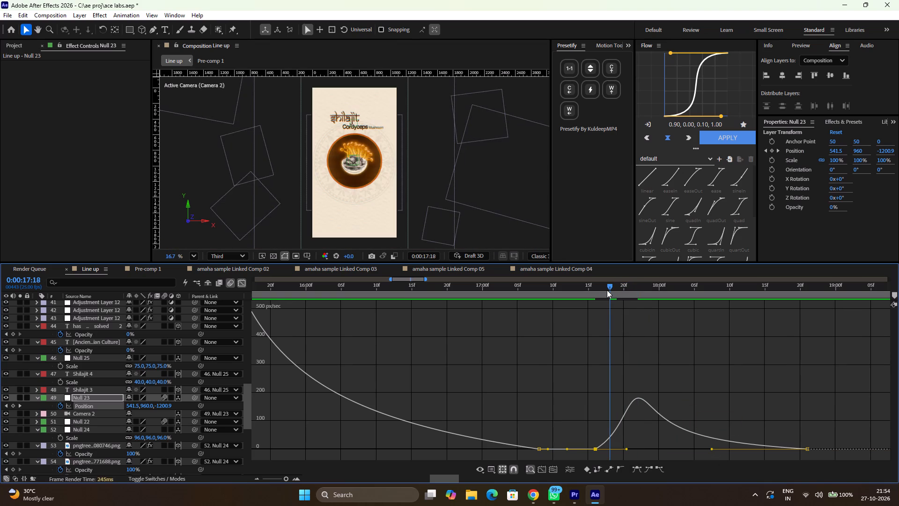
left_click_drag(607, 290, 629, 299)
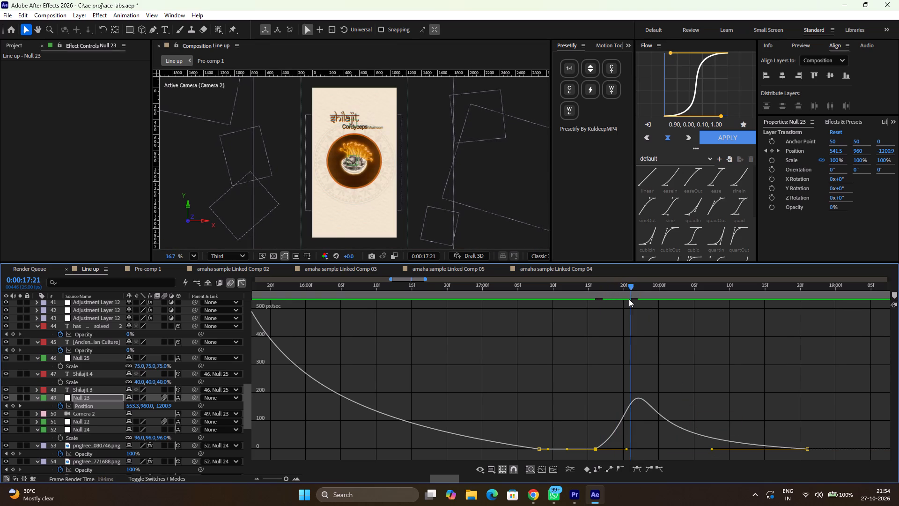
left_click_drag(629, 299, 632, 304)
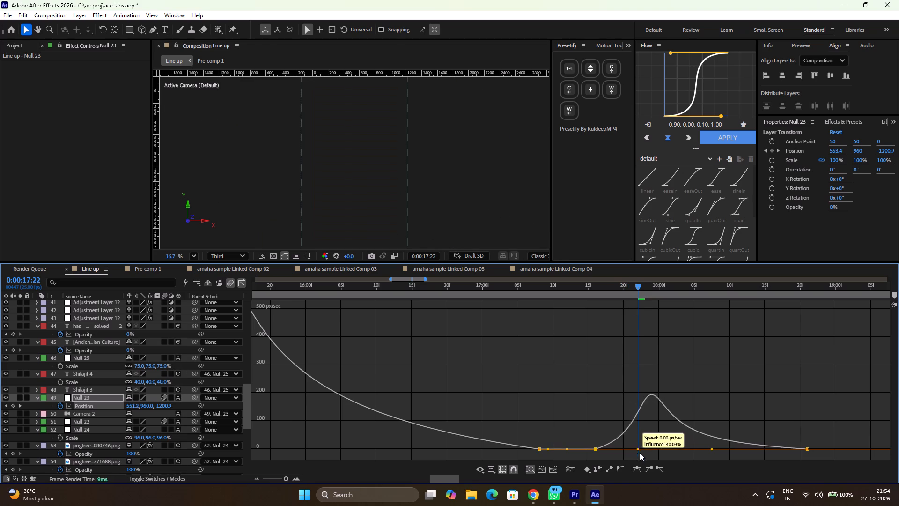
Pull Null 23's last Position keyframe in to about 0:00:18:16, keep the speed peak at 0:00:17:22, and preview the move from 0:00:17:01.
left_click_drag(712, 451, 703, 453)
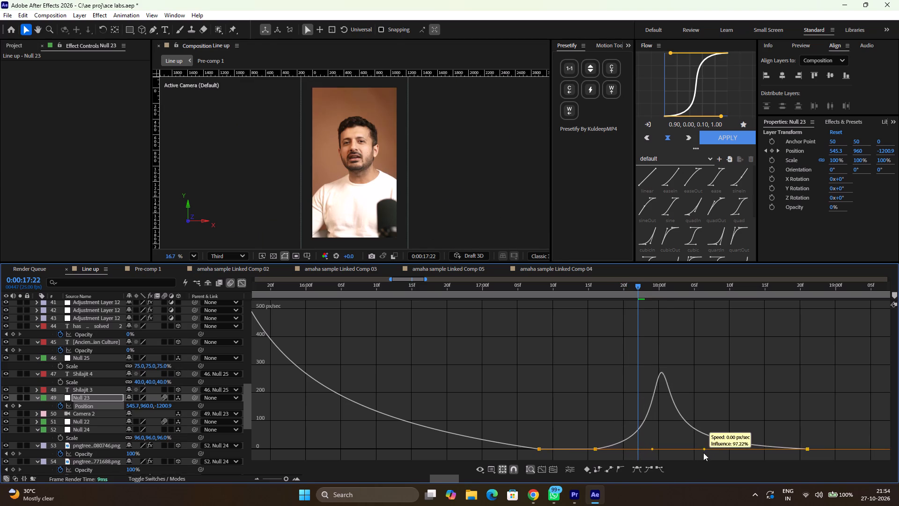
left_click_drag(703, 453, 683, 455)
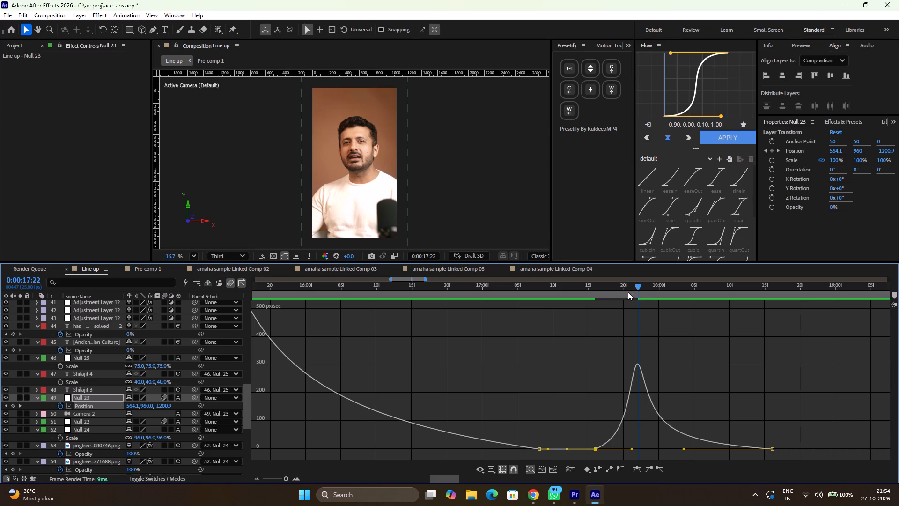
left_click_drag(616, 289, 477, 293)
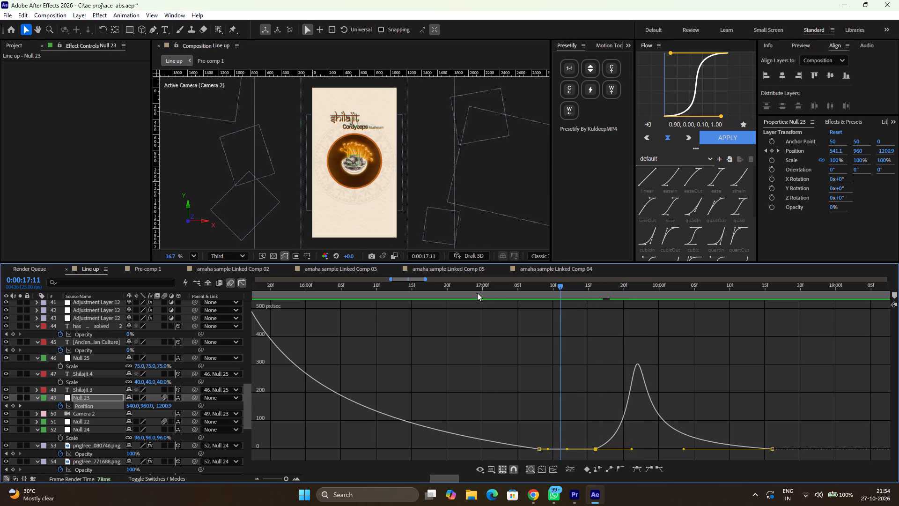
left_click_drag(477, 293, 475, 294)
key("space")
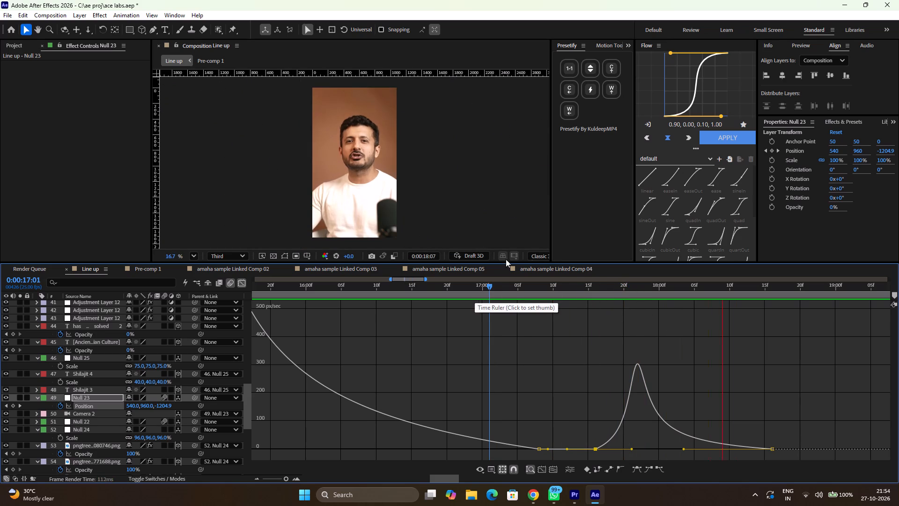
key("space")
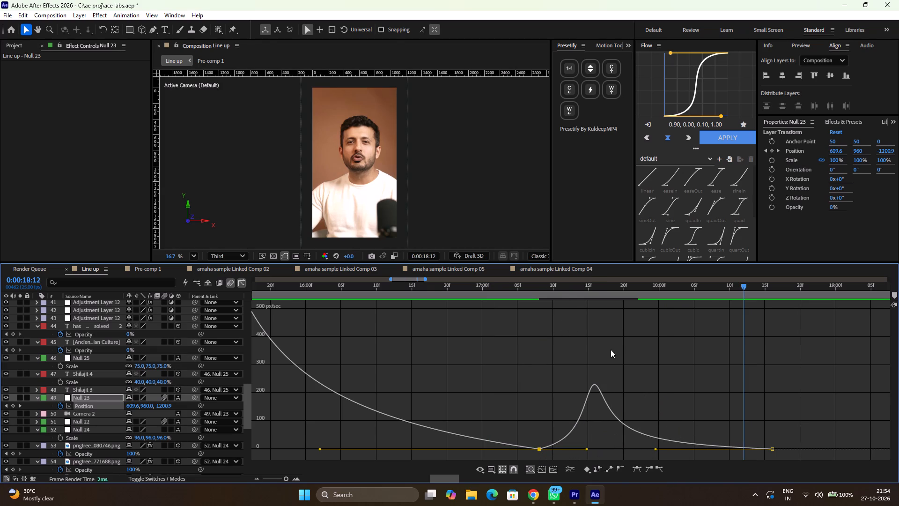
Undo the removal of Null 23's Position keyframe at 0:00:17:16 and return to 0:00:17:22.
key("ctrl+z")
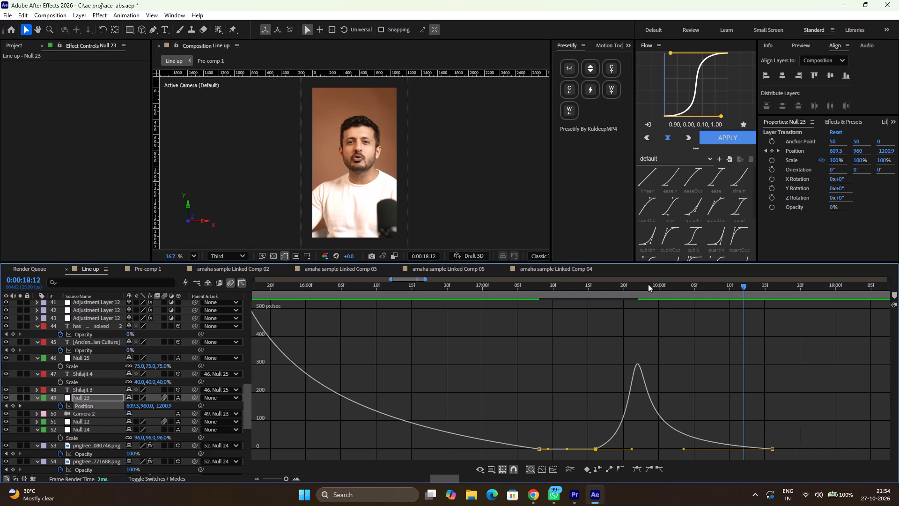
left_click_drag(648, 284, 638, 292)
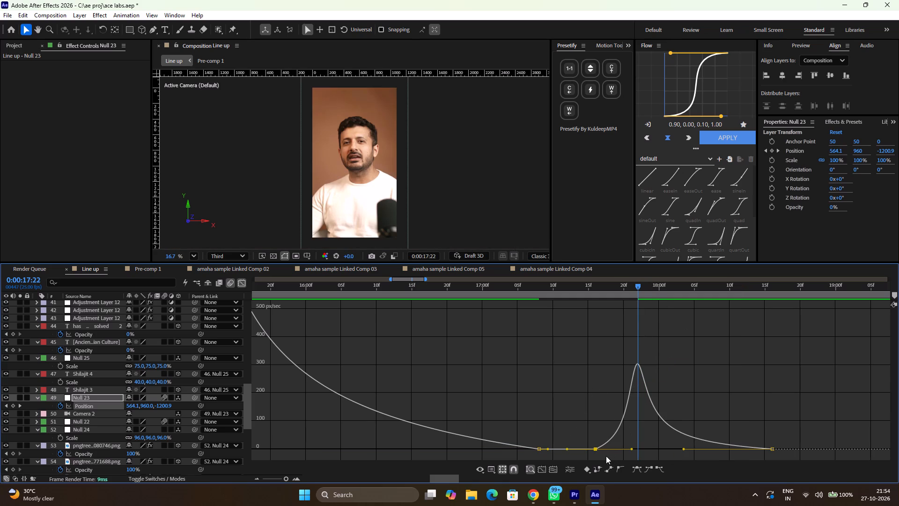
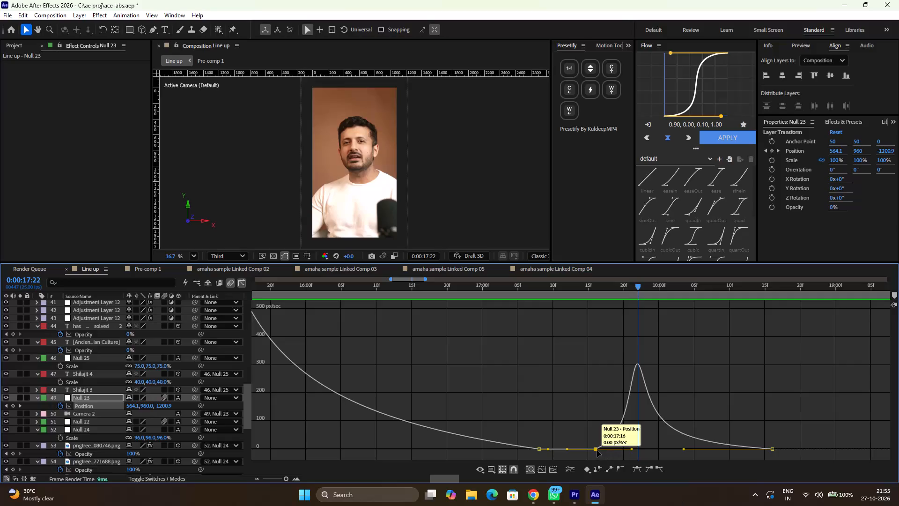
Widen Null 23's Position move by shifting its 0:00:17:16 keyframe to about 0:00:17:08 and its last to about 0:00:18:20, with a sharper speed peak at 0:00:17:22.
left_click_drag(594, 449, 573, 457)
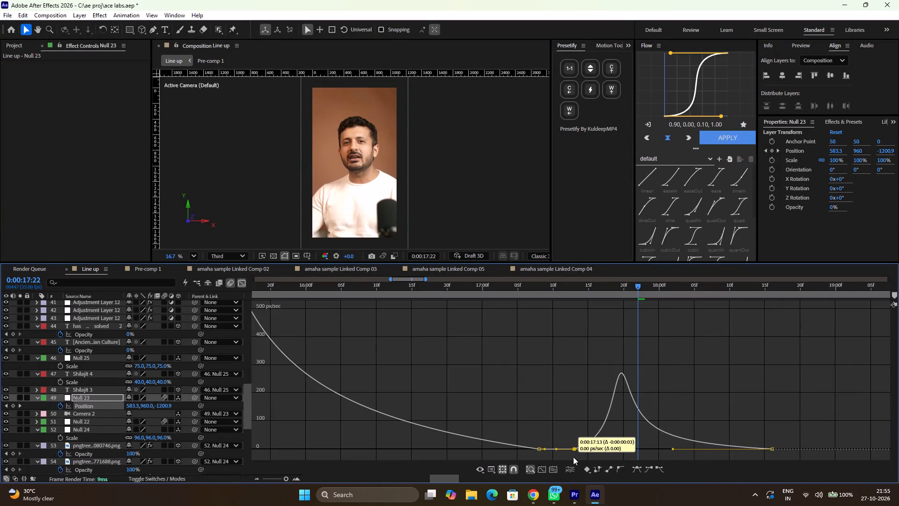
left_click_drag(573, 457, 539, 456)
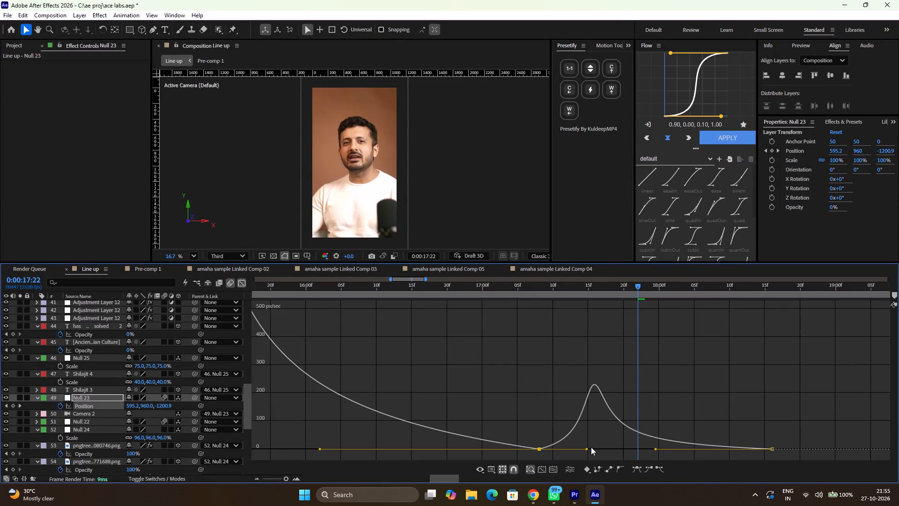
left_click_drag(585, 447, 619, 446)
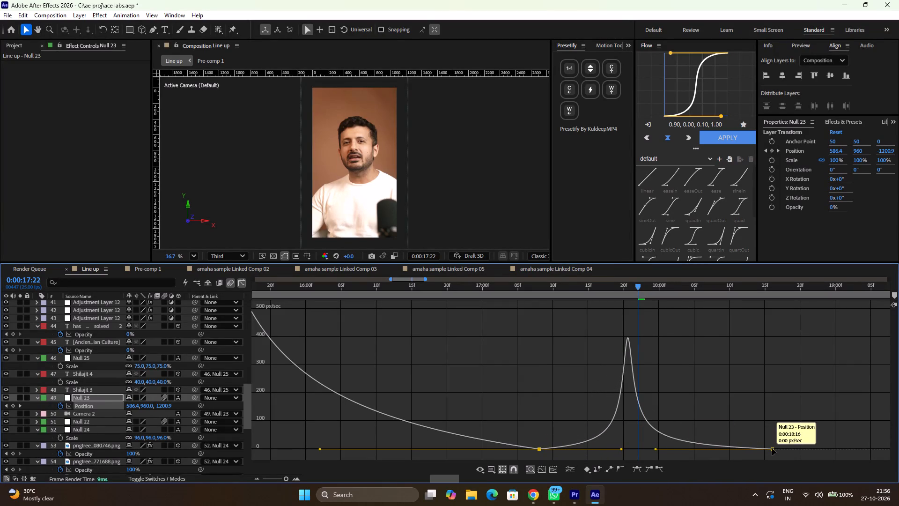
left_click_drag(772, 449, 803, 449)
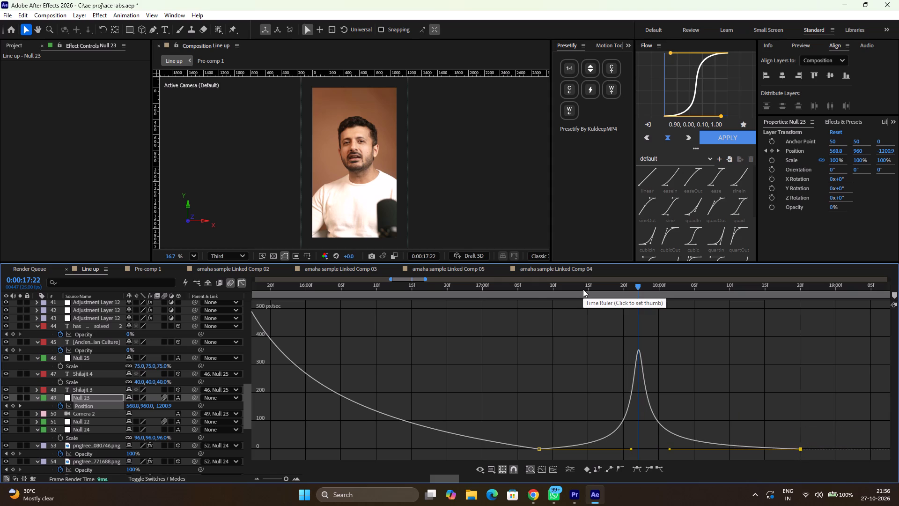
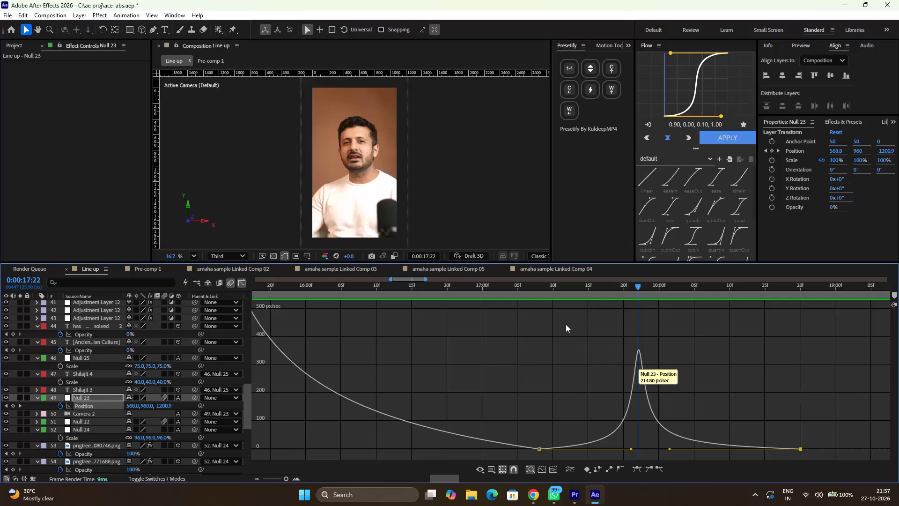
Play back and scrub Null 23's camera move from the shilajit scene through the cut to the talking-head shot.
left_click_drag(533, 284, 464, 294)
key("space")
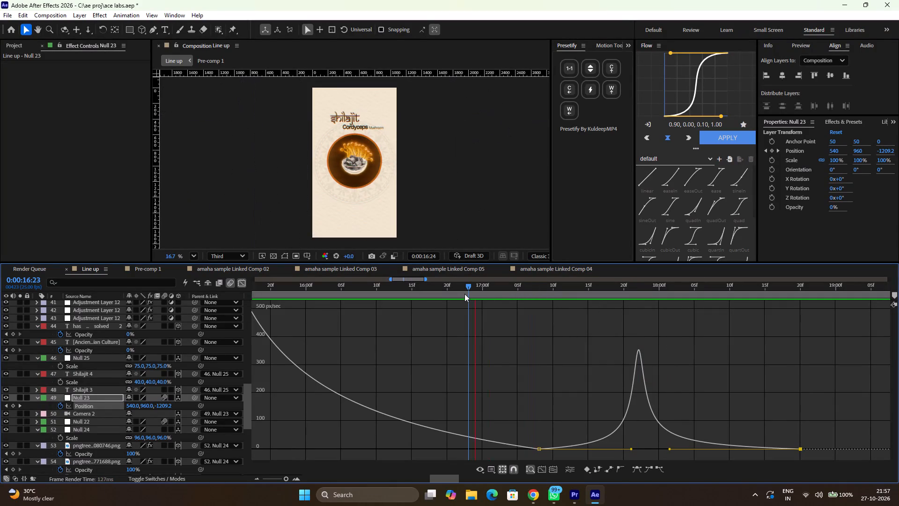
key("space")
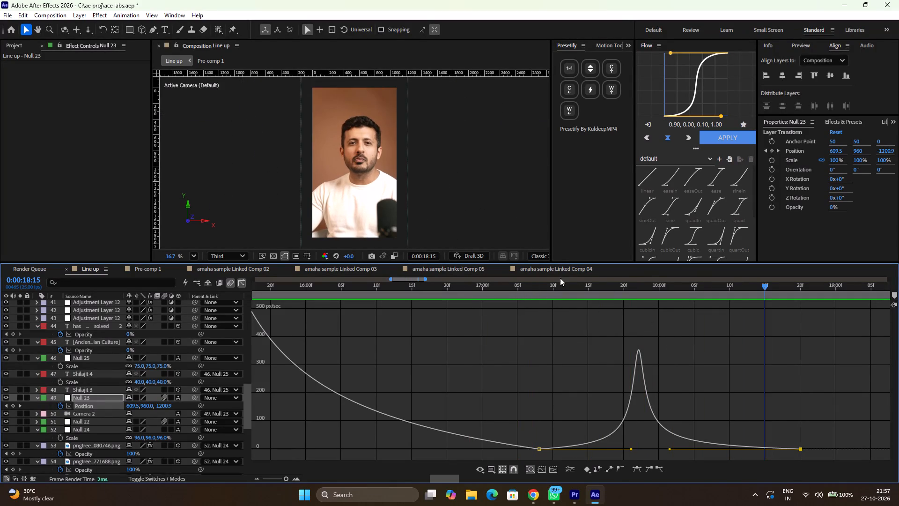
left_click_drag(547, 289, 504, 315)
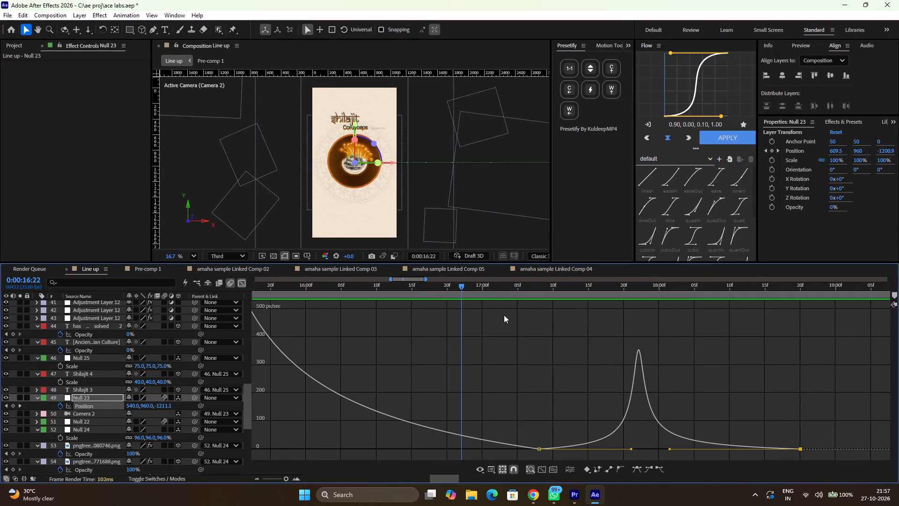
left_click_drag(504, 315, 623, 317)
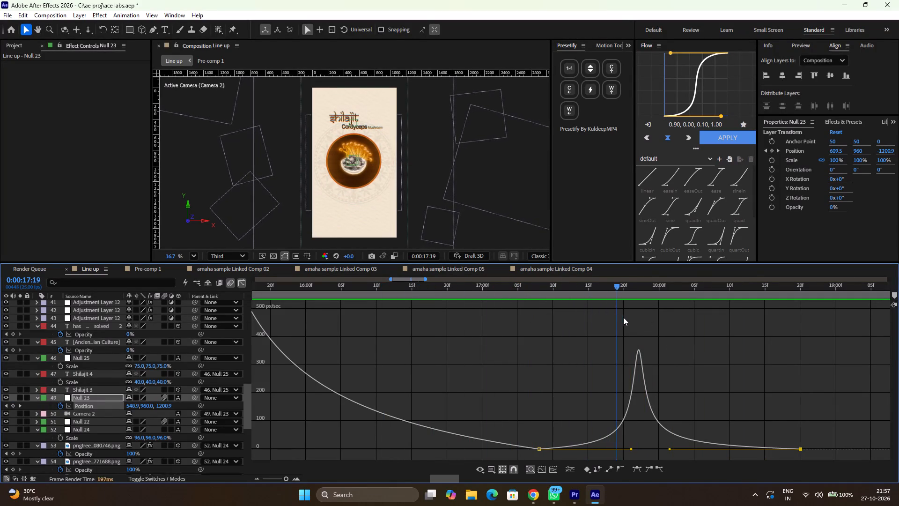
left_click_drag(623, 317, 803, 334)
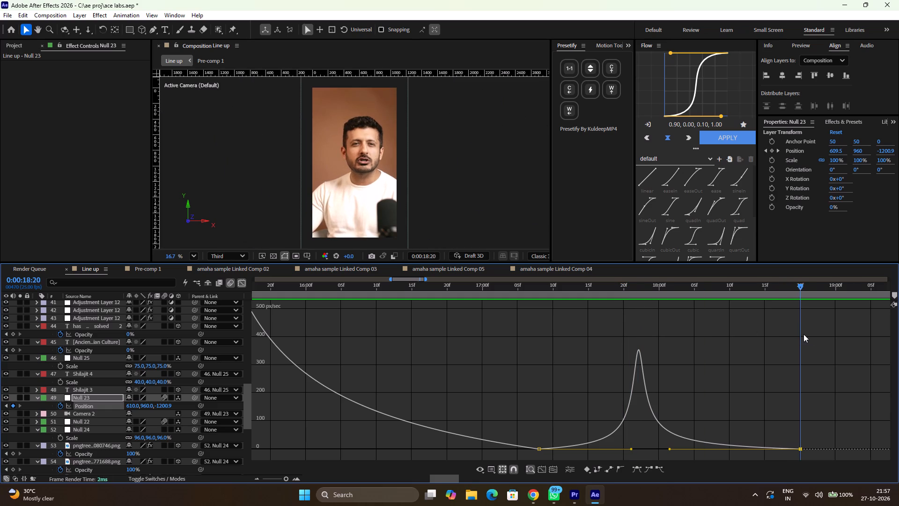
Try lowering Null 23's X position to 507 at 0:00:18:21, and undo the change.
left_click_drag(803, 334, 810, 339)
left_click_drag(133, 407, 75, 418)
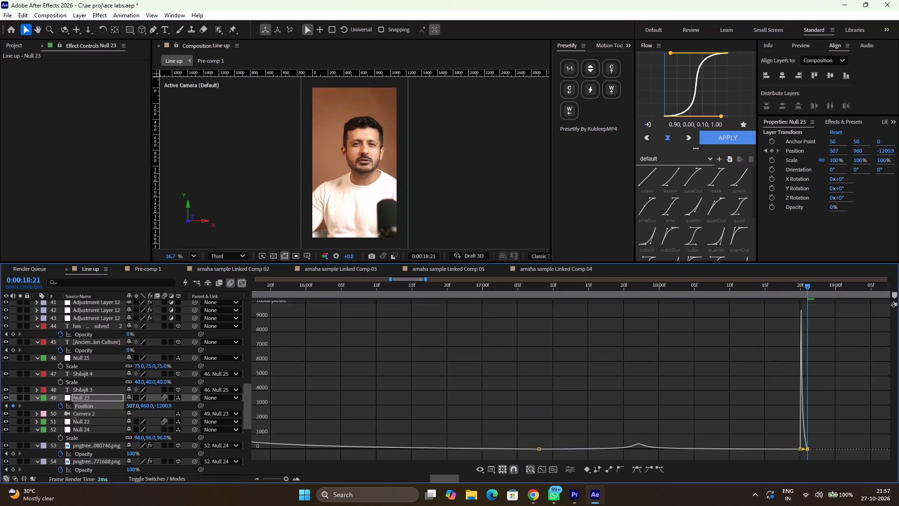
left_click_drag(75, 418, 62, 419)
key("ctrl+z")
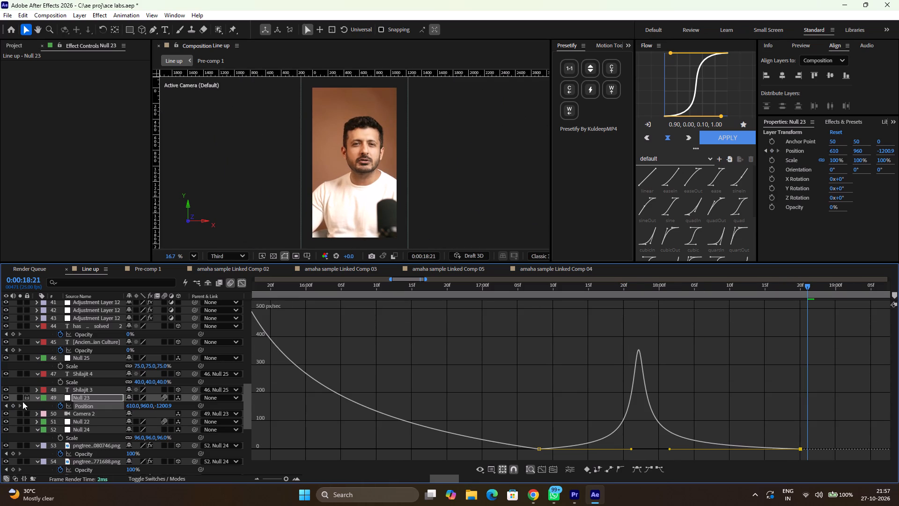
Set the X position of Null 23's last Position keyframe, at 0:00:18:20, to 991.
left_click(8, 406)
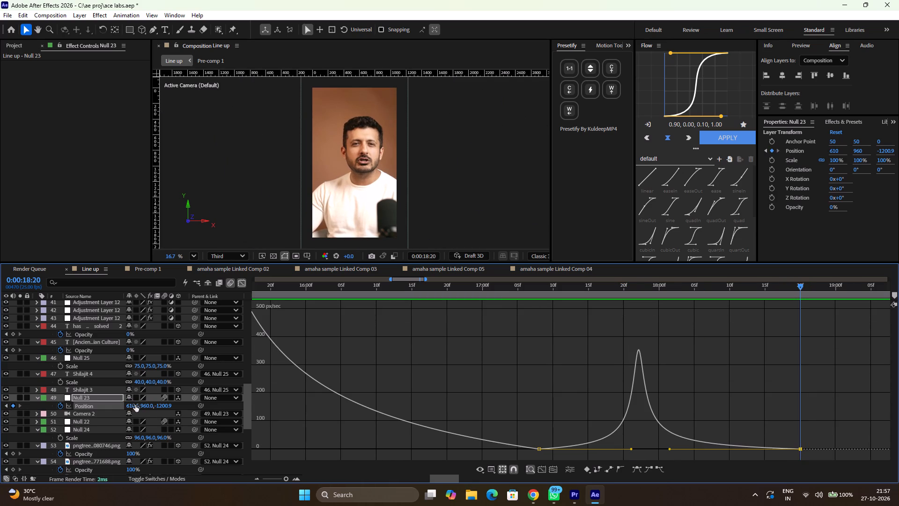
left_click_drag(135, 405, 205, 397)
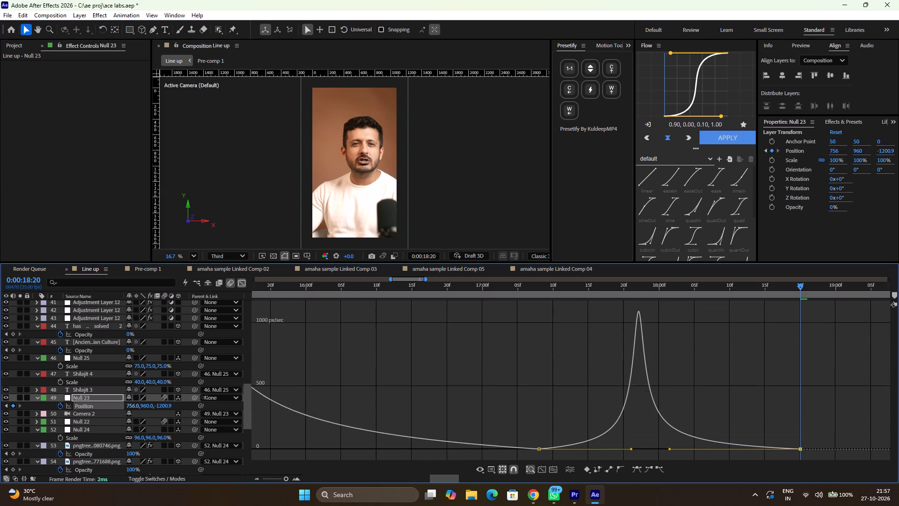
left_click_drag(205, 397, 312, 418)
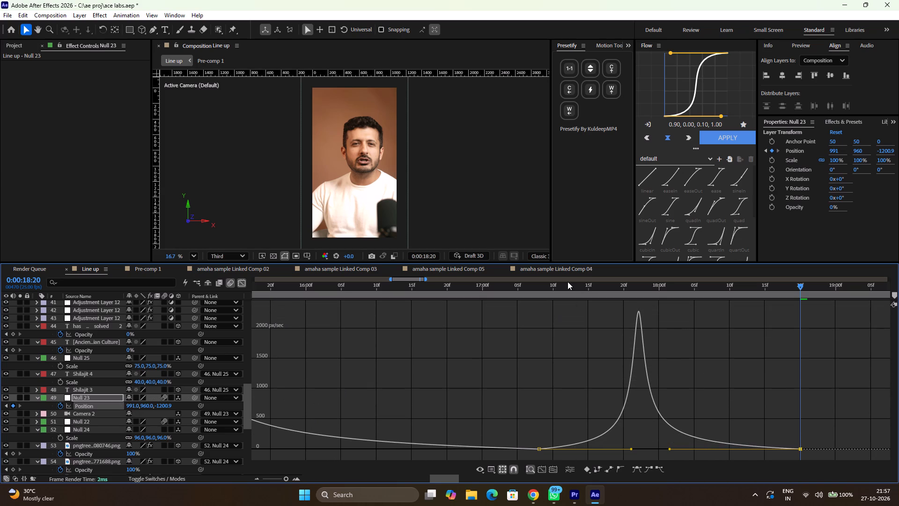
Play back the longer sideways camera move from 0:00:17:09 across the cut.
left_click_drag(567, 282, 612, 290)
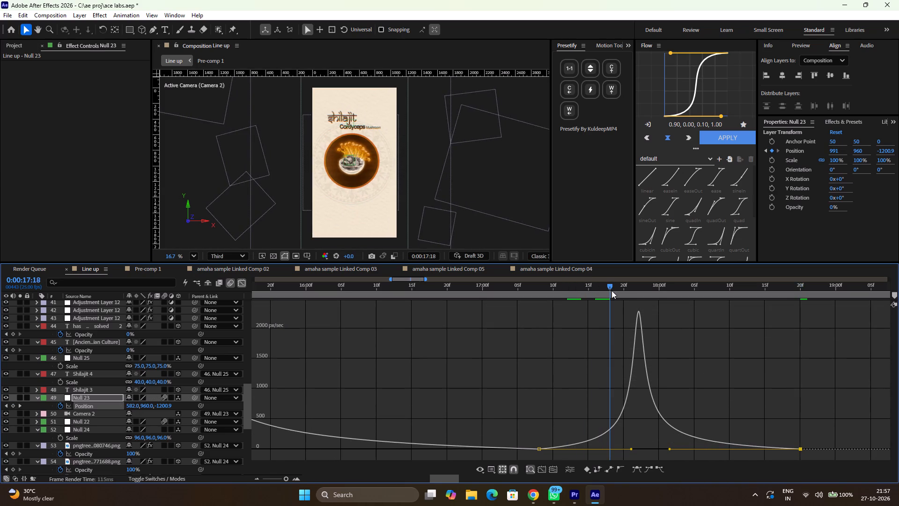
left_click_drag(612, 290, 545, 311)
key("space")
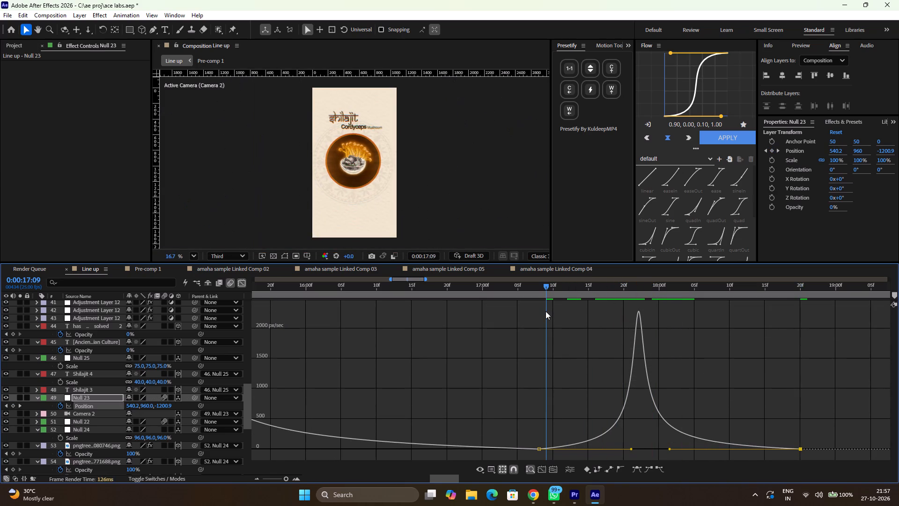
key("space")
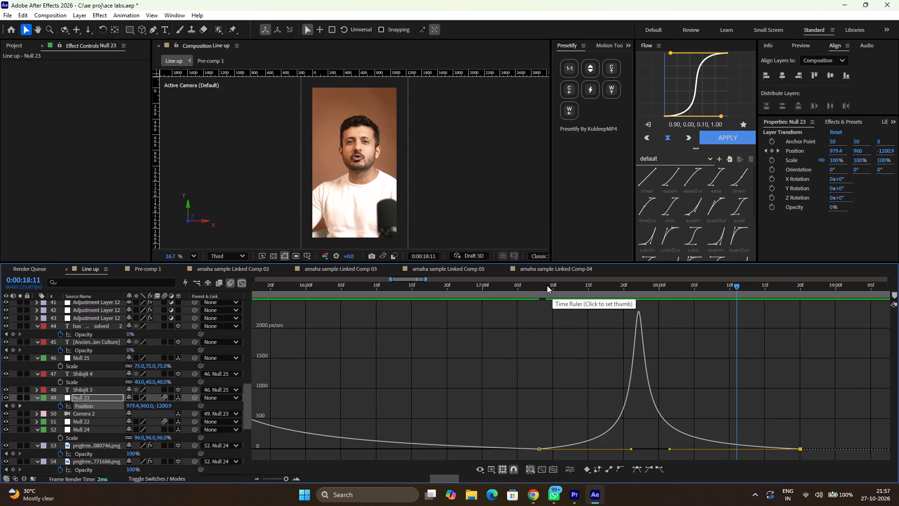
Soften Null 23's Position speed curve into a broad, rounded peak of just over 600 px/sec at the 0:00:17:22 cut.
left_click_drag(508, 287, 576, 281)
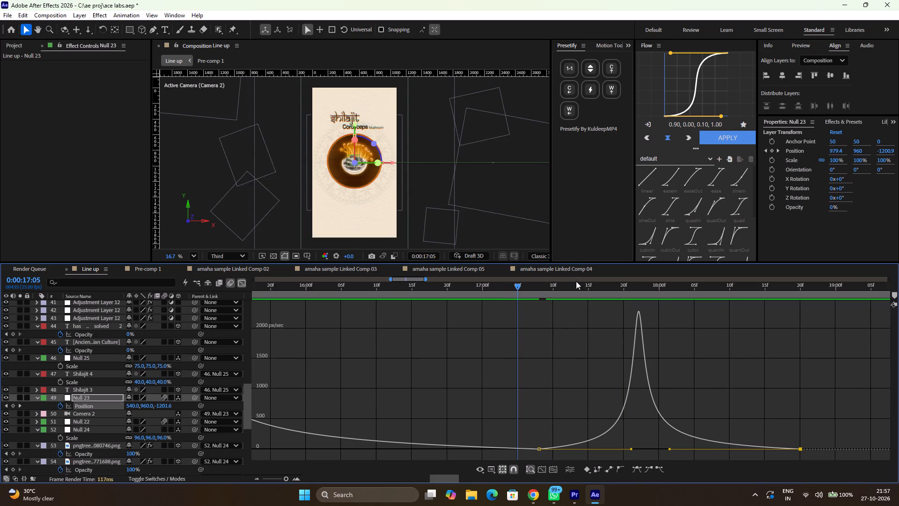
left_click_drag(576, 281, 598, 283)
left_click_drag(615, 288, 641, 286)
left_click_drag(632, 450, 633, 448)
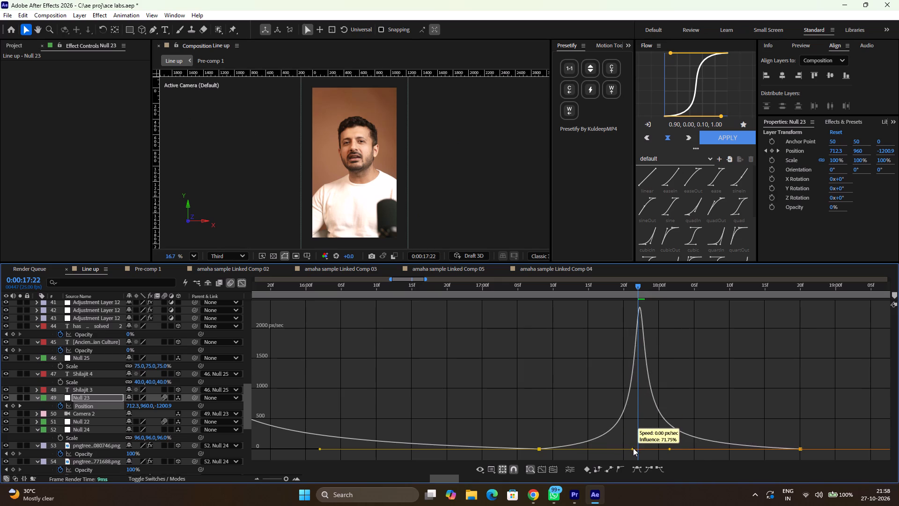
left_click_drag(633, 448, 586, 471)
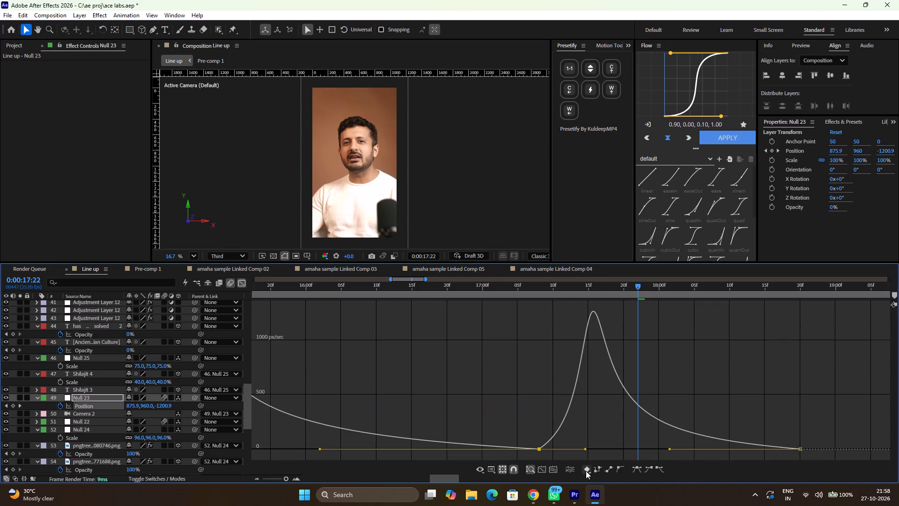
left_click_drag(670, 448, 696, 448)
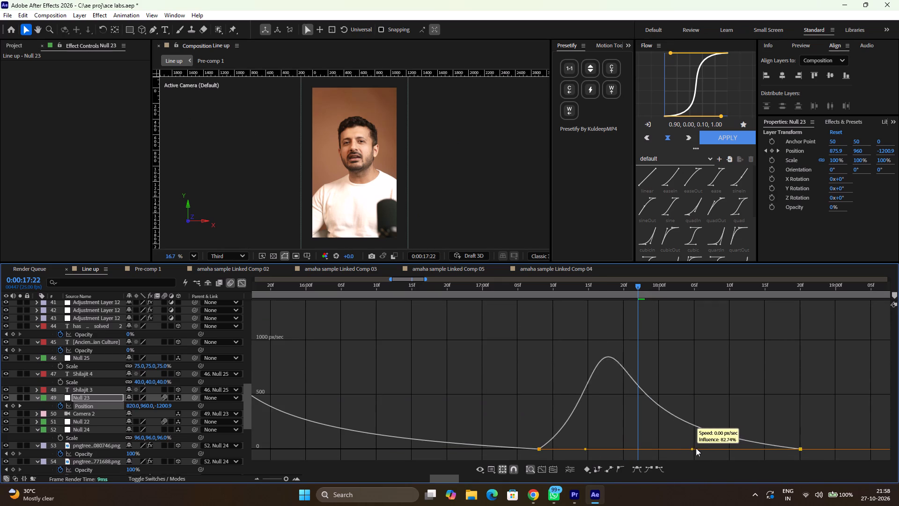
left_click_drag(696, 448, 716, 444)
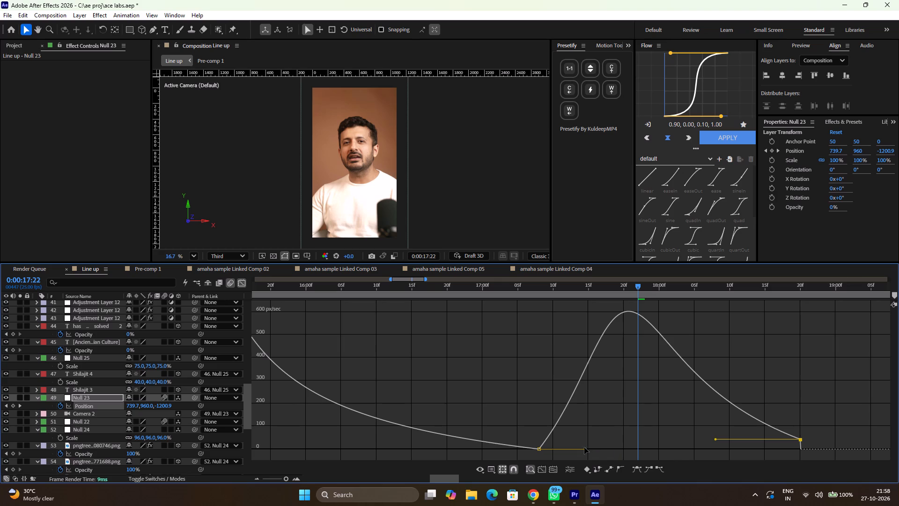
left_click_drag(584, 449, 593, 450)
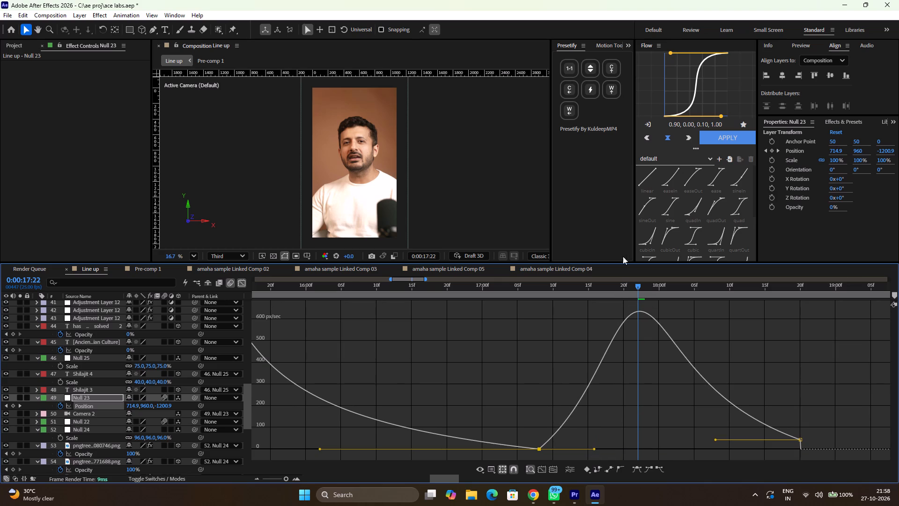
Play back the softened camera move from 0:00:17:09 and from 0:00:16:19 through the cut.
left_click_drag(614, 292, 545, 303)
key("space")
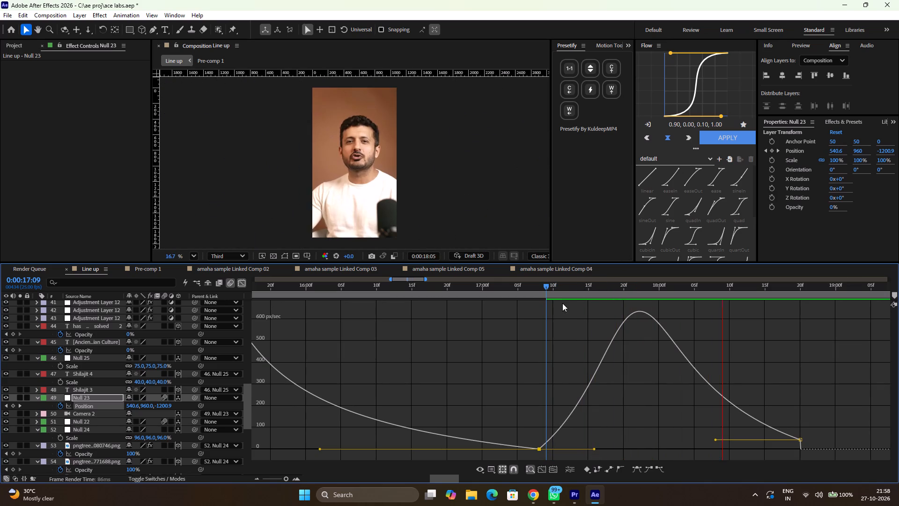
left_click_drag(520, 290, 435, 289)
key("space")
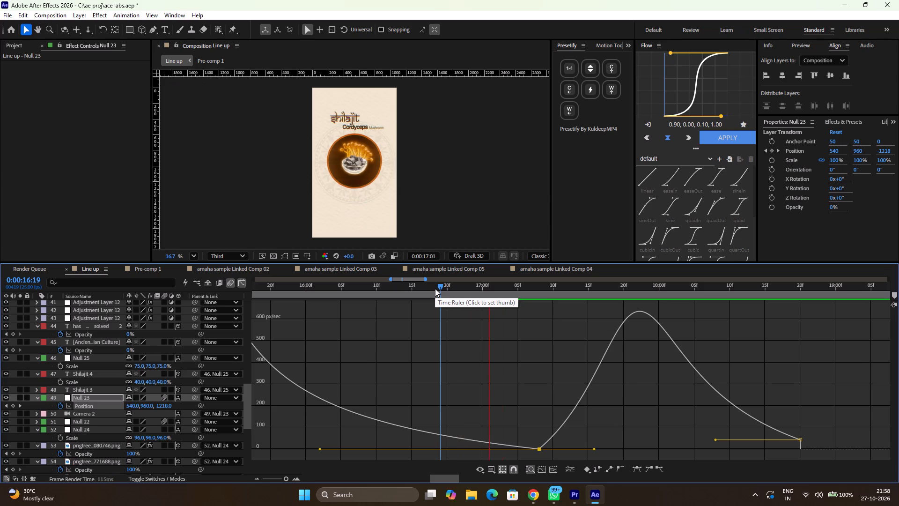
key("space")
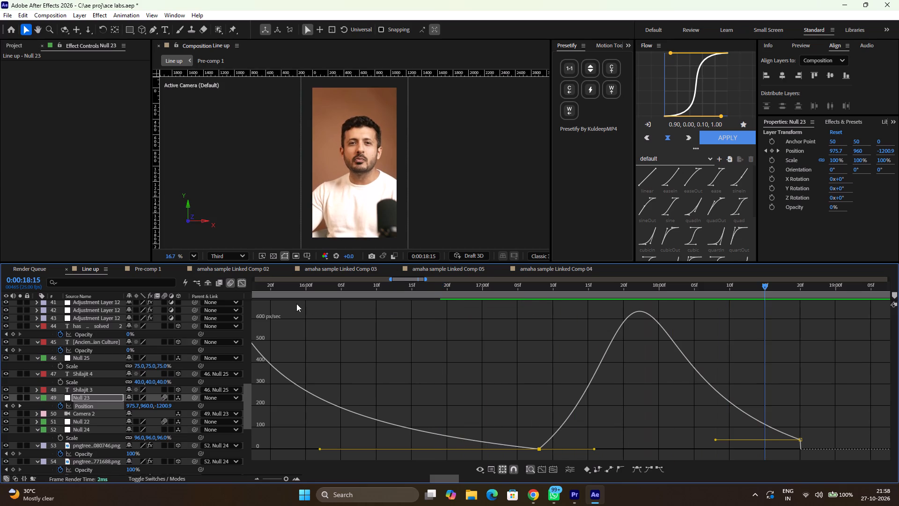
Return from the speed graph to the layer bars and play back the talking-head footage from the cut at 0:00:17:22.
left_click(240, 286)
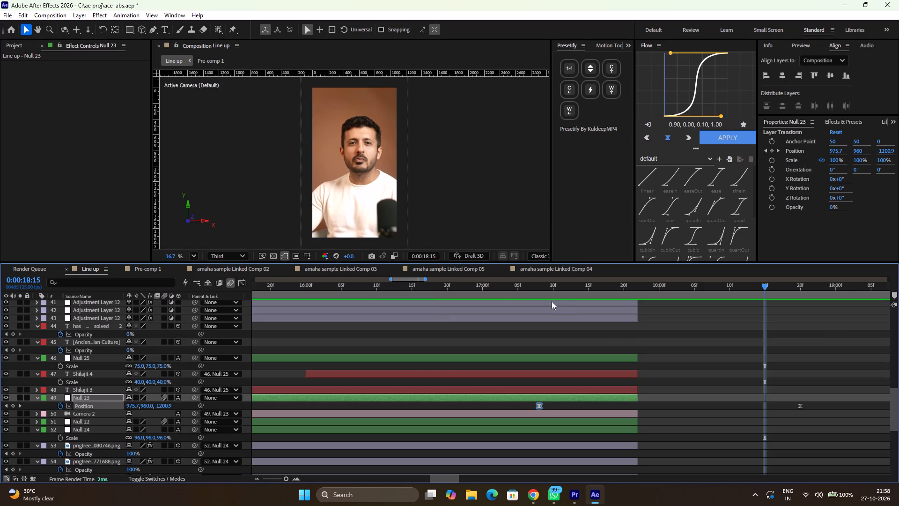
left_click_drag(552, 301, 547, 299)
key("ctrl+z")
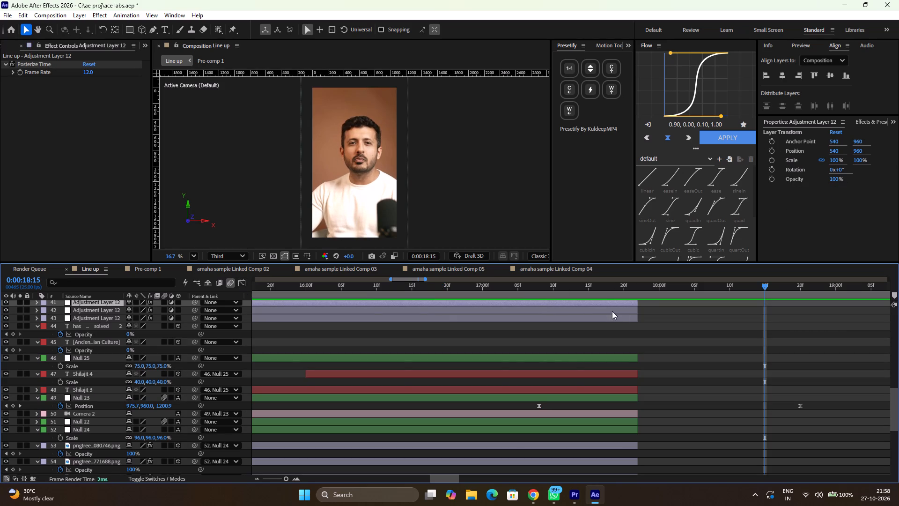
left_click_drag(594, 289, 641, 308)
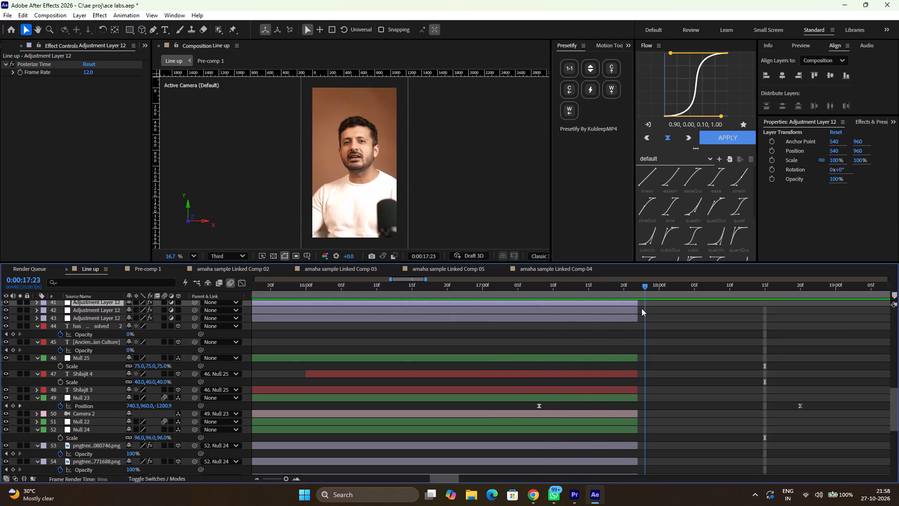
left_click_drag(641, 308, 637, 310)
key("space")
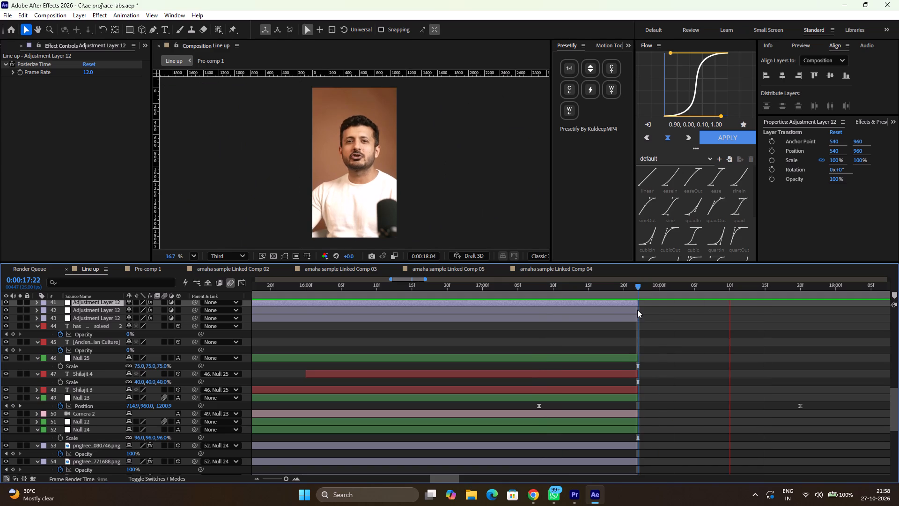
key("space")
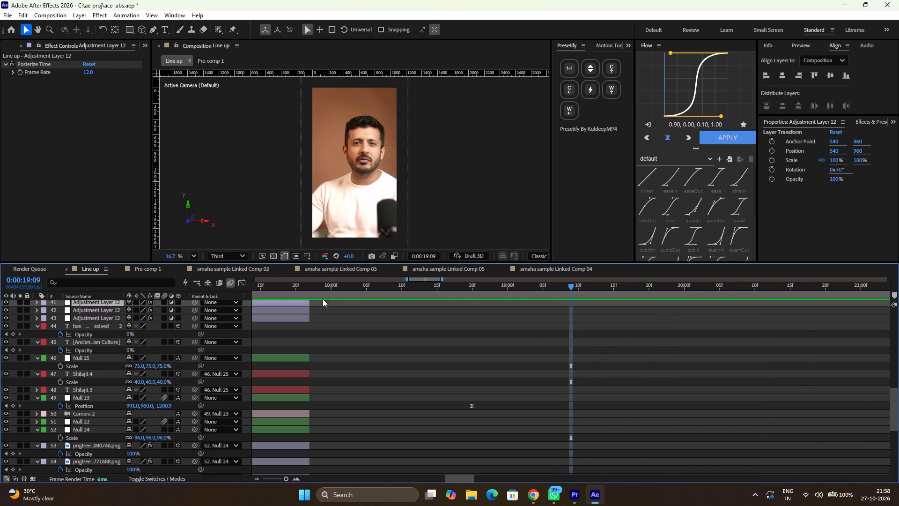
Keyframe layer 69 Line up.mp4's Position from 677, 960 at 0:00:17:22 to 540, 960 at about 0:00:18:22.
double_click(309, 290)
scroll(375, 410, "down", 1)
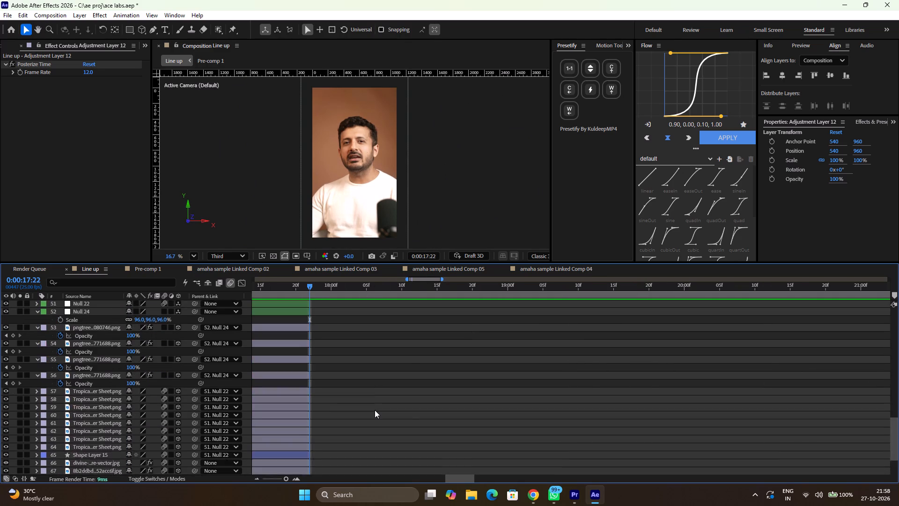
scroll(375, 410, "down", 2)
left_click(315, 429)
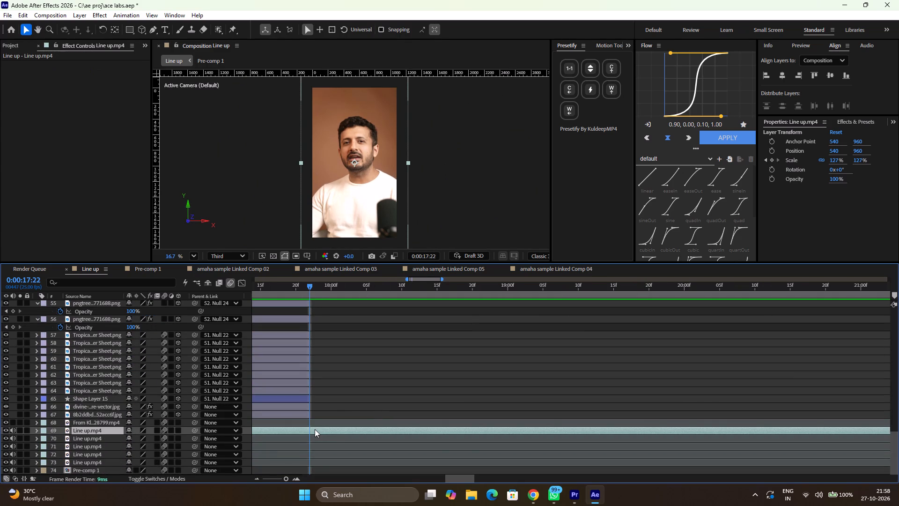
key("p")
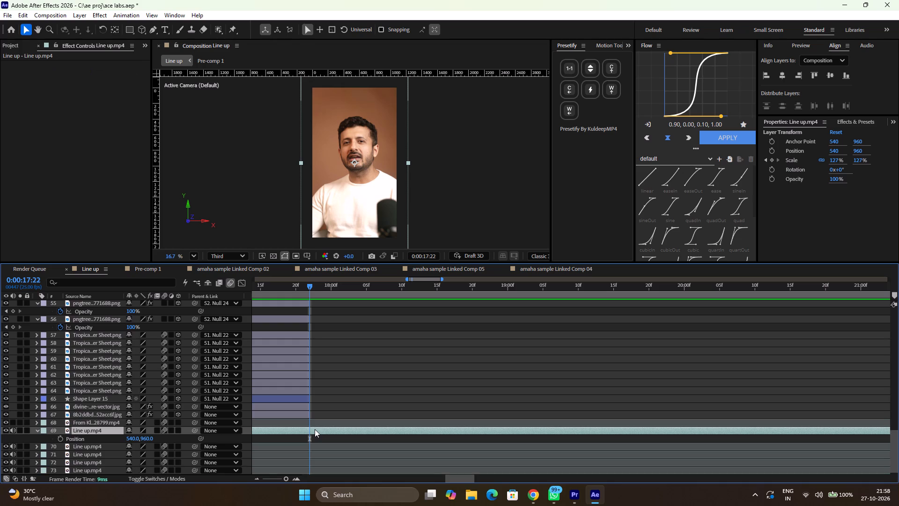
left_click(60, 439)
left_click_drag(310, 439, 324, 439)
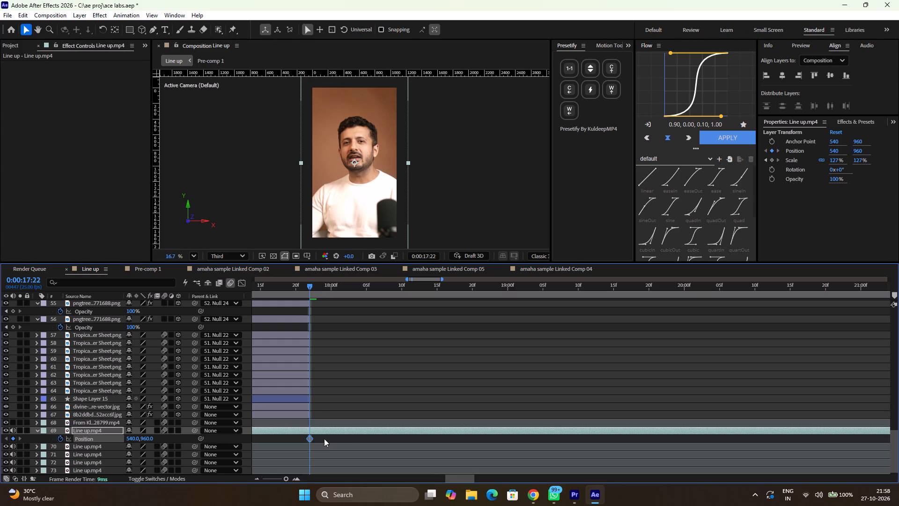
left_click_drag(324, 439, 487, 440)
left_click_drag(132, 438, 204, 446)
Apply the 0.90, 0.00, 0.10, 1.00 Flow ease to both Position keyframes of layer 69 Line up.mp4.
left_click_drag(493, 440, 239, 455)
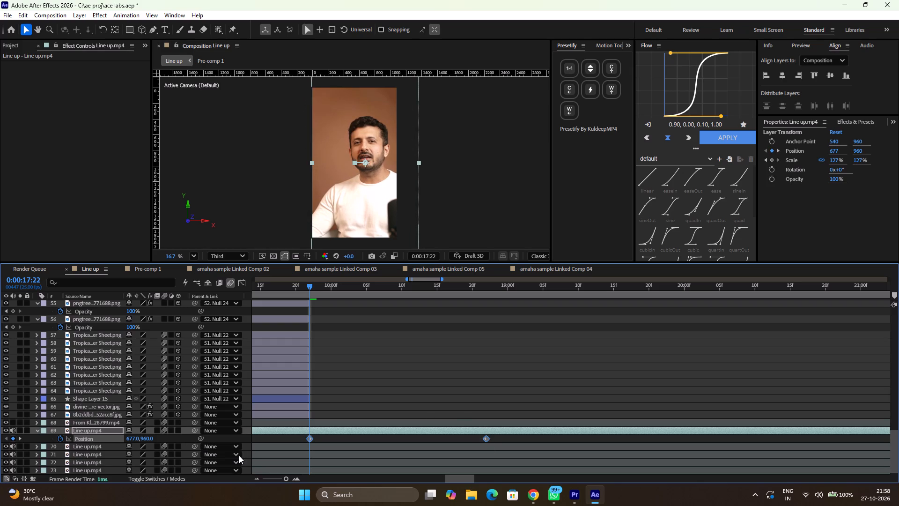
left_click(731, 138)
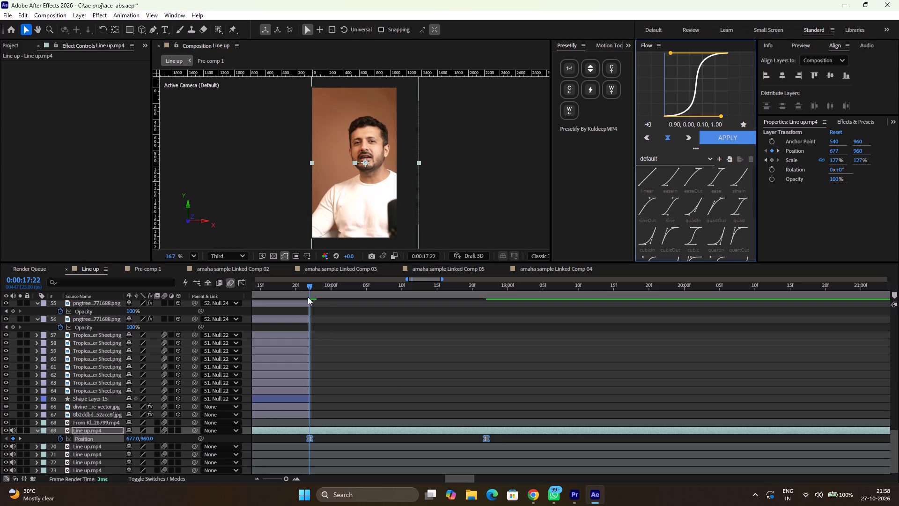
Play back the transition from 0:00:17:17 to check the talking-head footage's slide-in against the camera move.
left_click_drag(294, 286, 274, 286)
key("space")
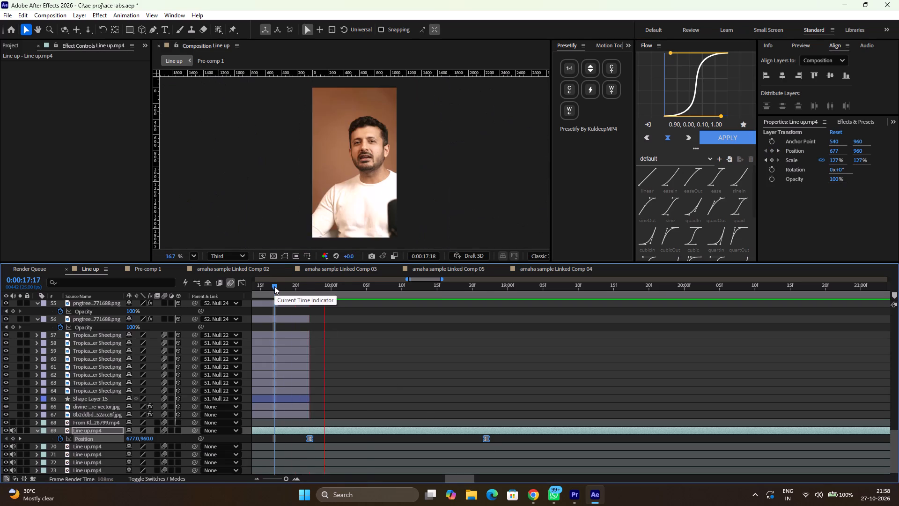
key("space")
In the speed graph, cut the first Position keyframe's outgoing influence to nearly zero so layer 69 Line up.mp4 slides fastest right at 0:00:17:22.
left_click_drag(300, 438, 395, 427)
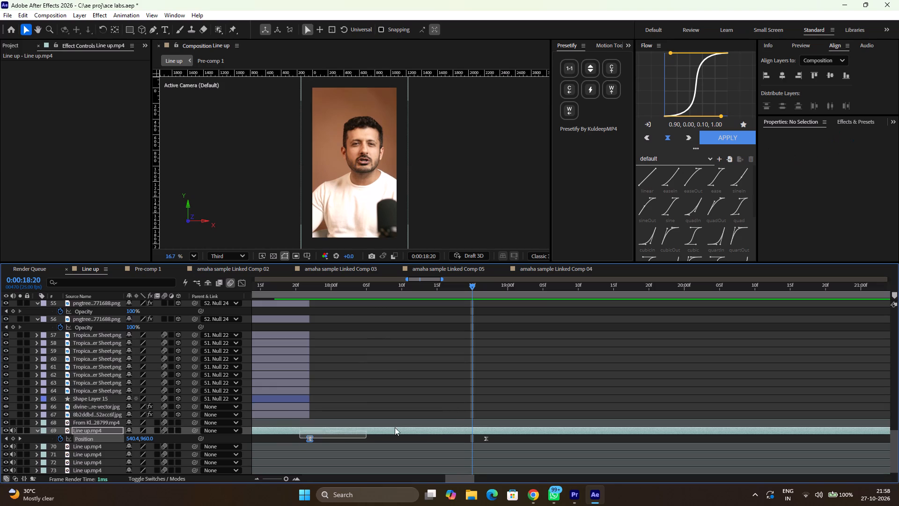
left_click_drag(395, 427, 525, 429)
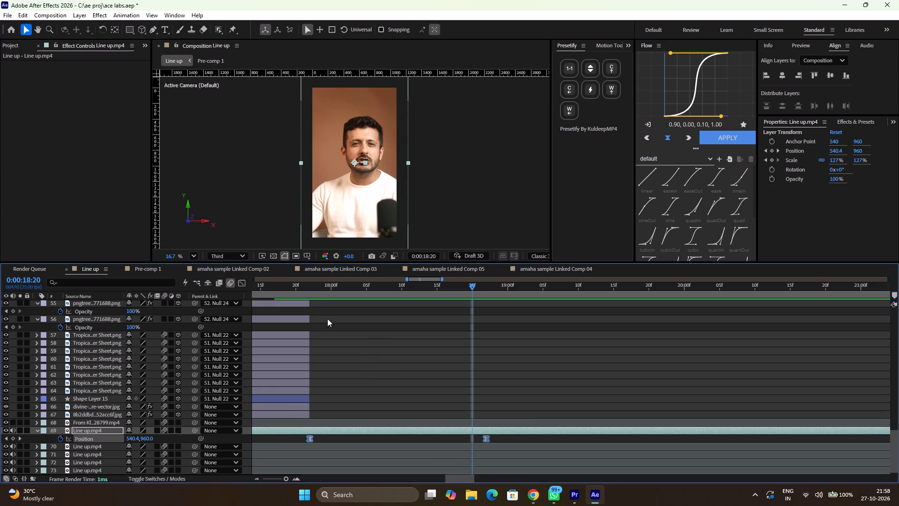
double_click(310, 291)
left_click(243, 283)
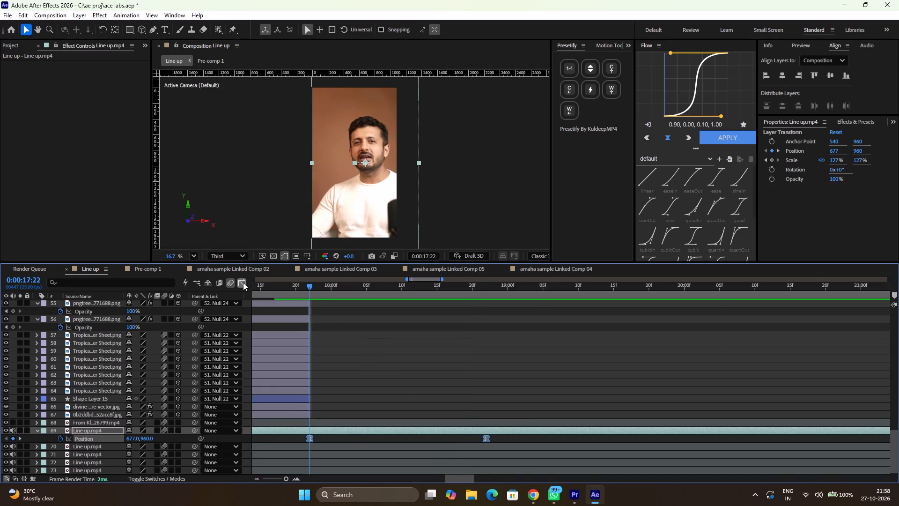
left_click(307, 449)
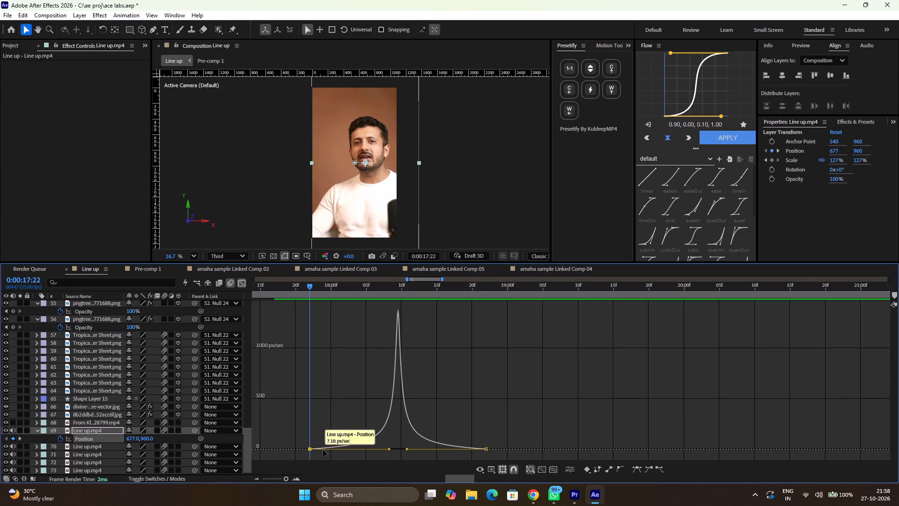
left_click_drag(391, 448, 342, 451)
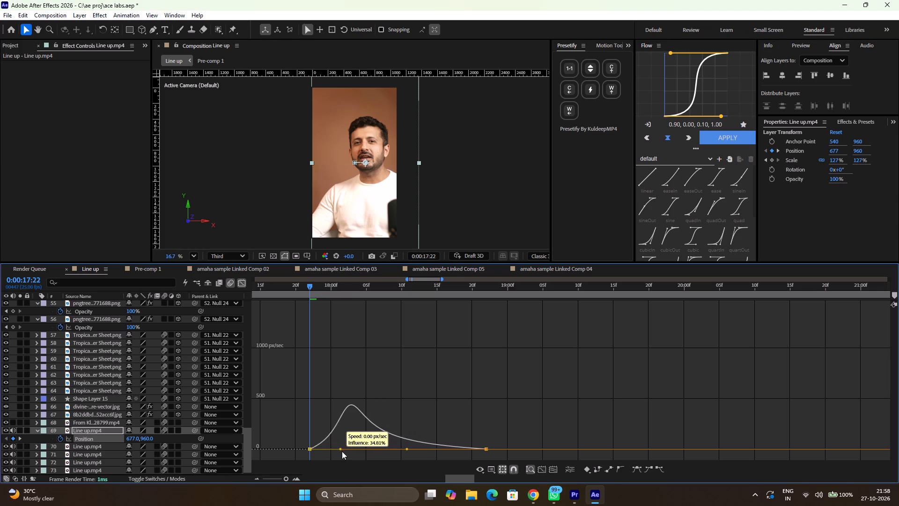
left_click_drag(342, 451, 305, 453)
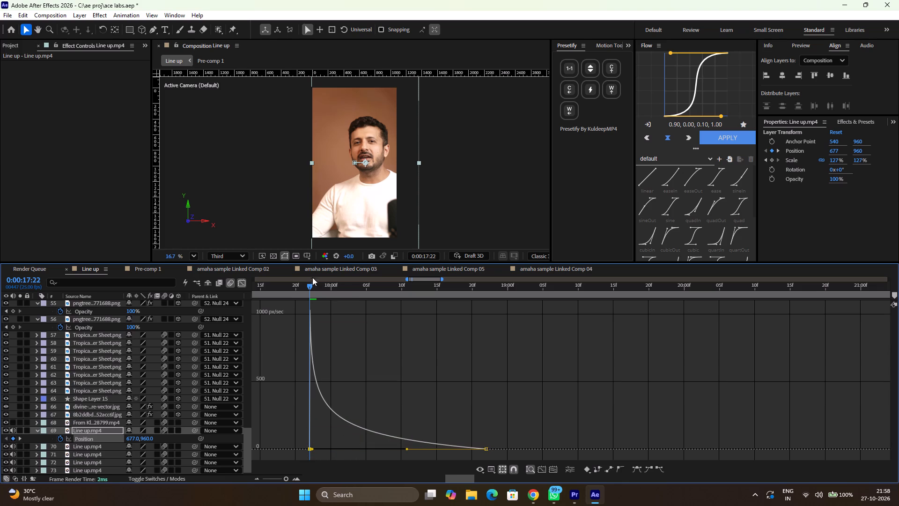
Play back the transition from 0:00:17:17, 0:00:17:01 and 0:00:17:11 to check the footage's fast-start slide against the camera move.
left_click_drag(289, 291, 276, 292)
key("space")
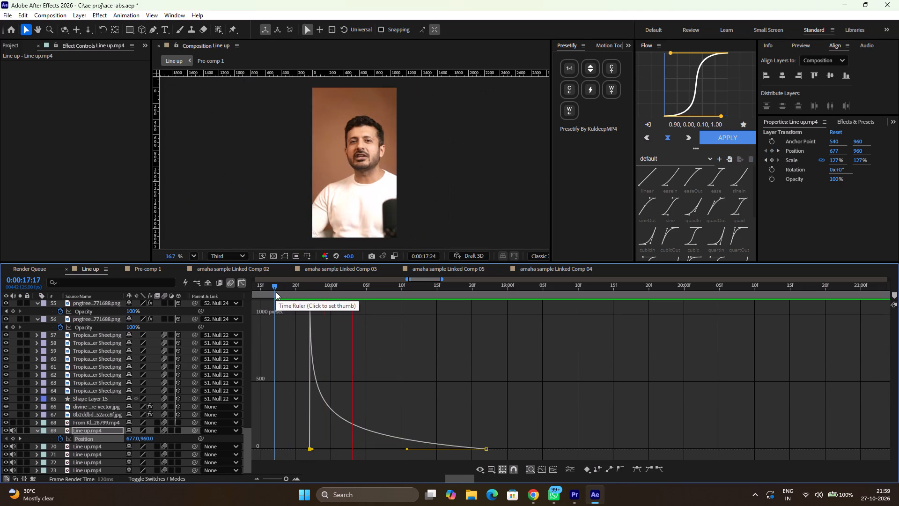
key("space")
left_click_drag(295, 286, 235, 278)
key("space")
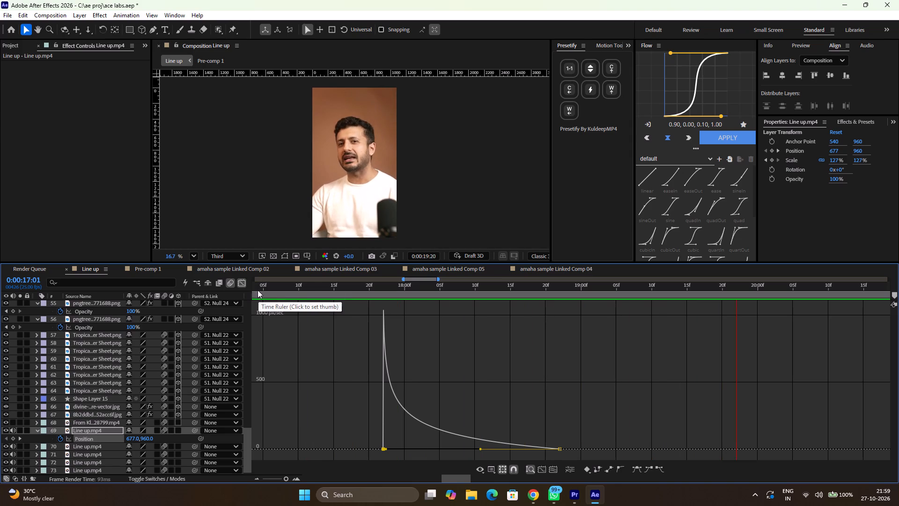
left_click(305, 286)
key("space")
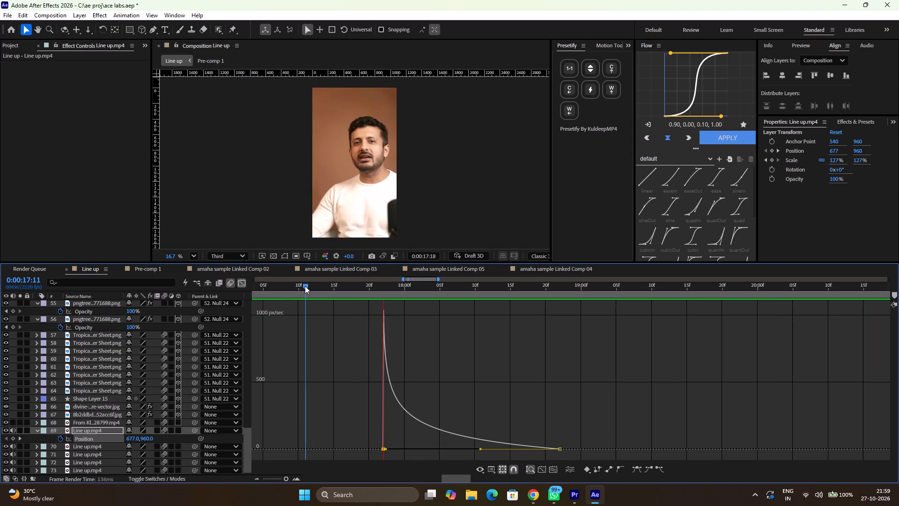
key("space")
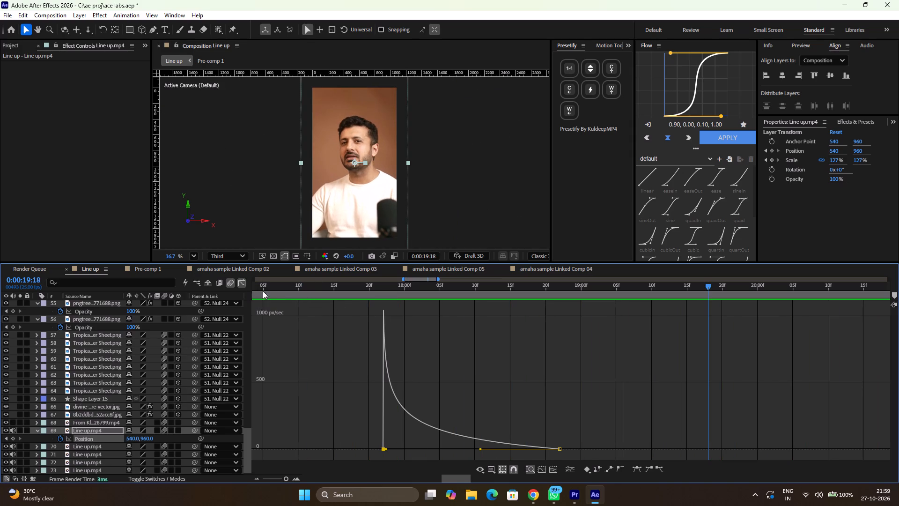
Return from the speed graph to the layer bars and replay the transition twice from 0:00:17:08 to check the slide.
left_click(246, 288)
left_click(241, 282)
left_click_drag(370, 291, 286, 311)
key("space")
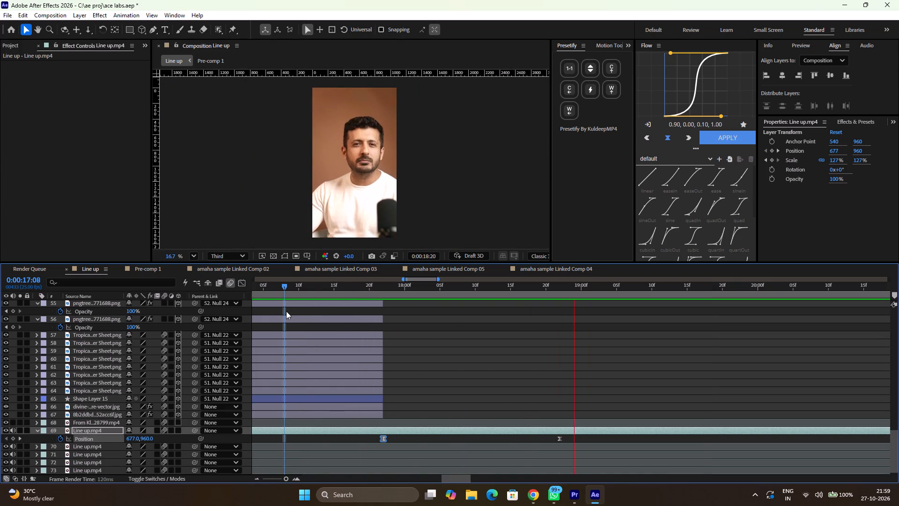
key("space")
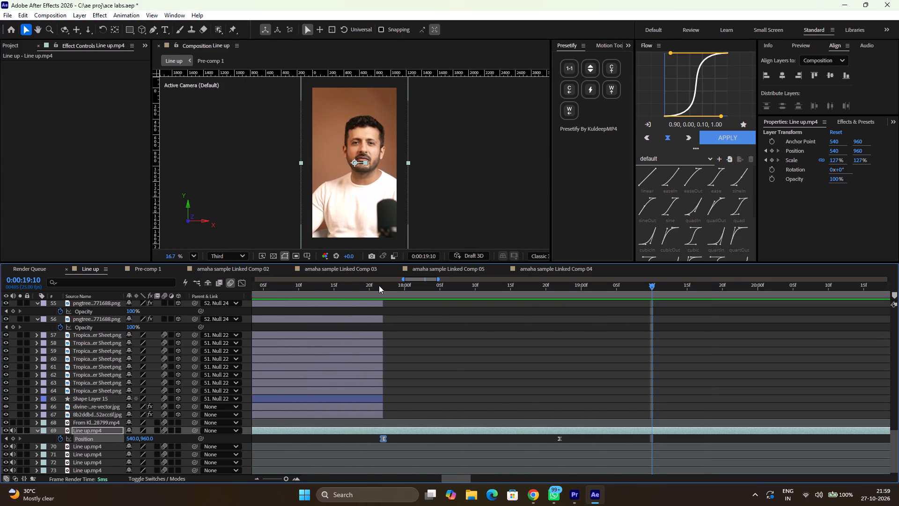
left_click(283, 287)
key("space")
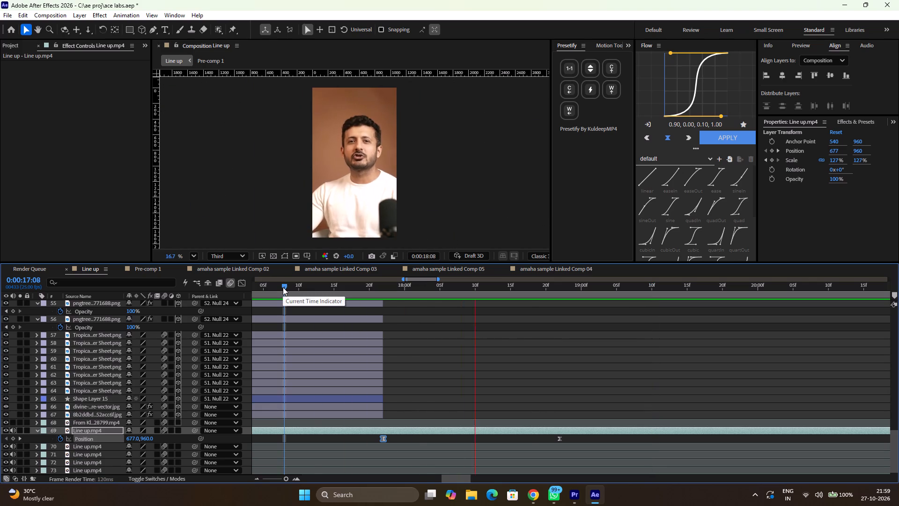
key("space")
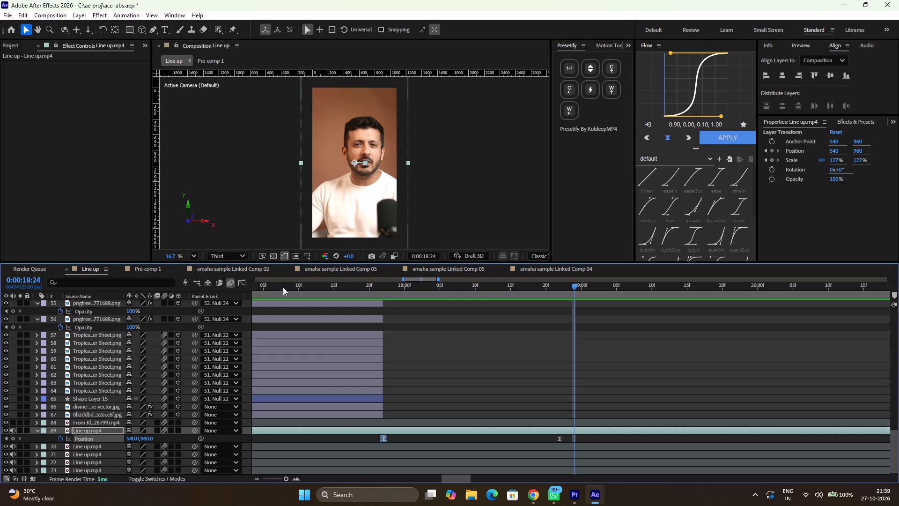
Switch to the Chrome browser.
key("alt+Tab")
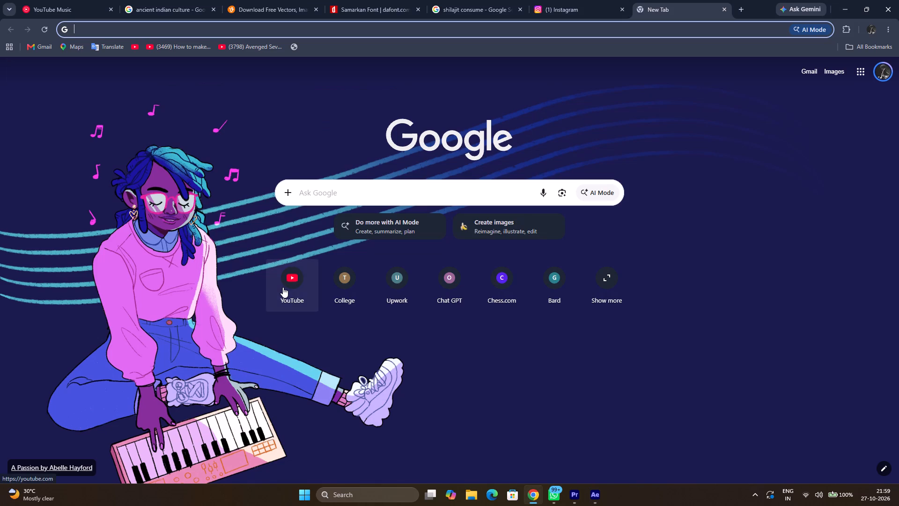
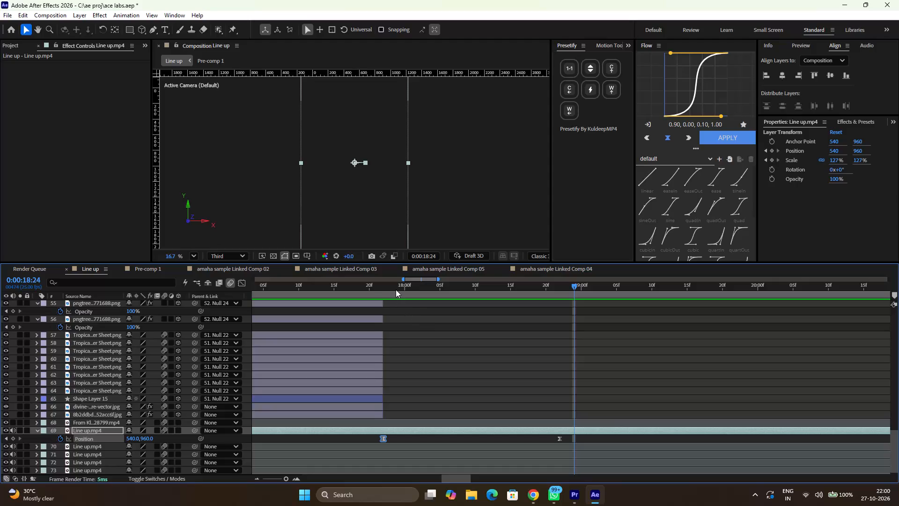
Scrub through the transition between 0:00:17:04 and 0:00:18:07 to examine the talking-head footage's slide against the shilajit scene's camera move.
left_click_drag(396, 290, 379, 292)
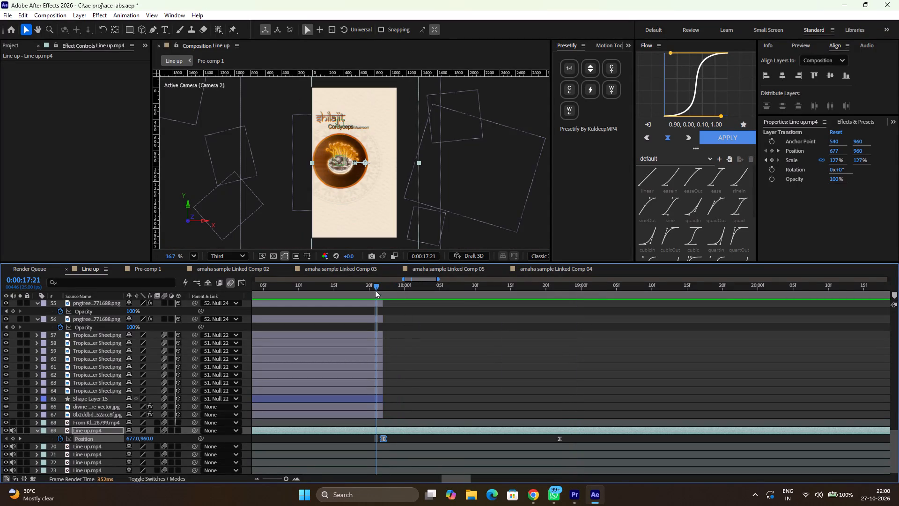
left_click_drag(375, 288, 253, 300)
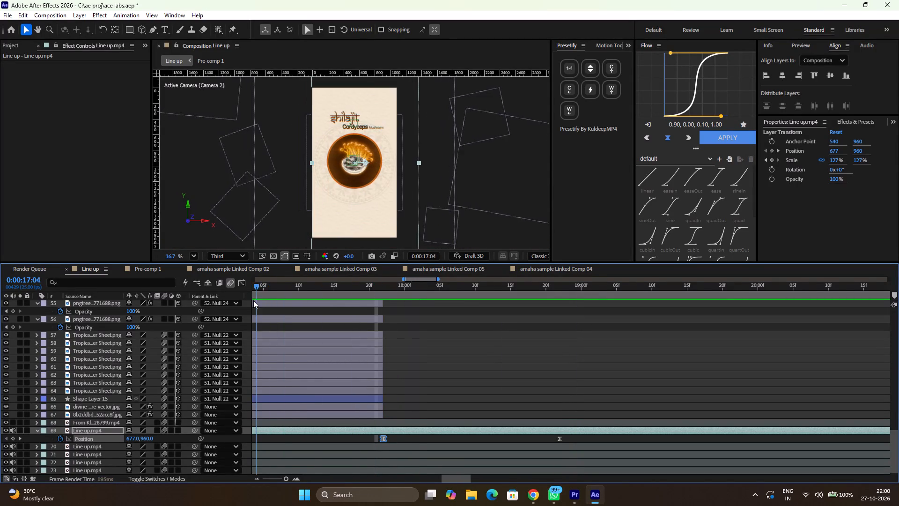
left_click_drag(253, 300, 501, 327)
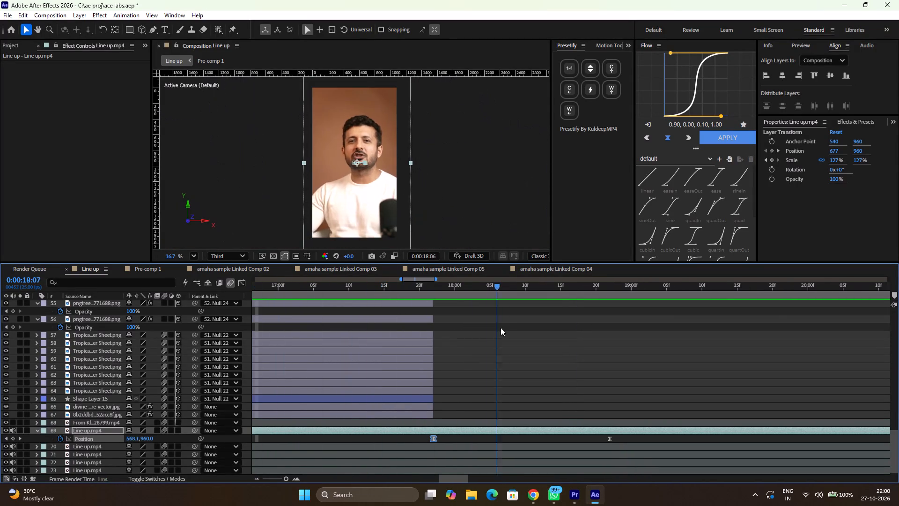
left_click_drag(501, 327, 475, 320)
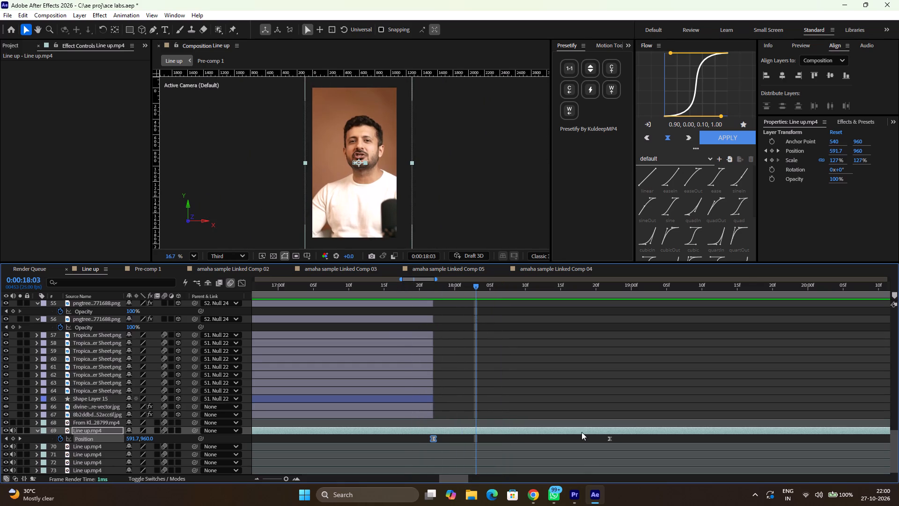
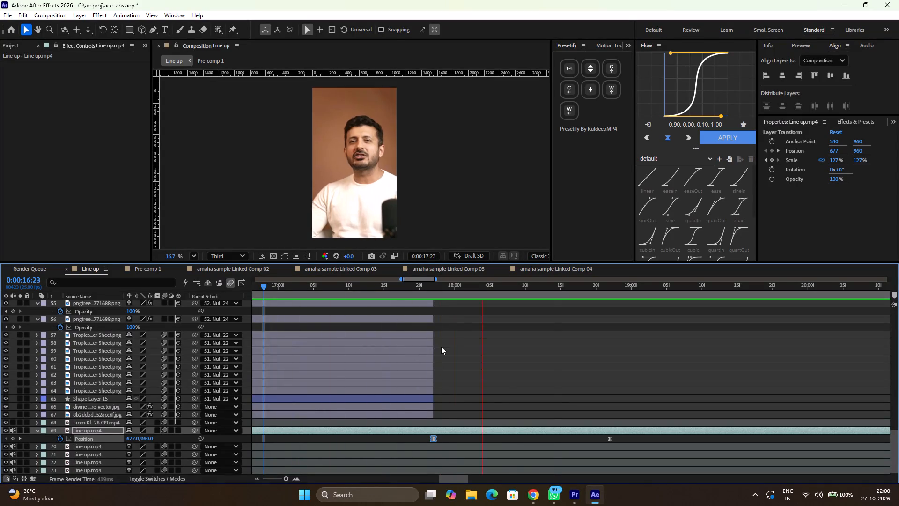
Split the talking-head Line up.mp4 layer at 0:00:17:22, where the shilajit scene's layers end.
key("space")
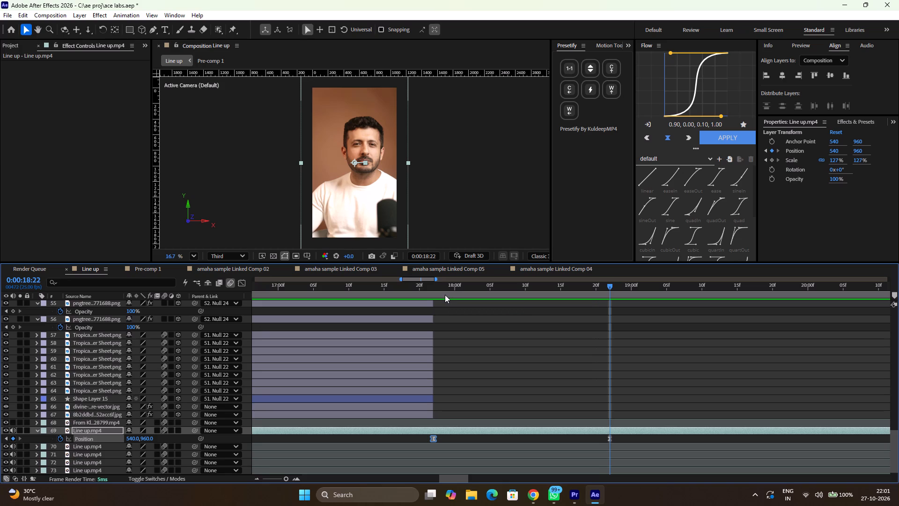
left_click_drag(440, 287, 427, 319)
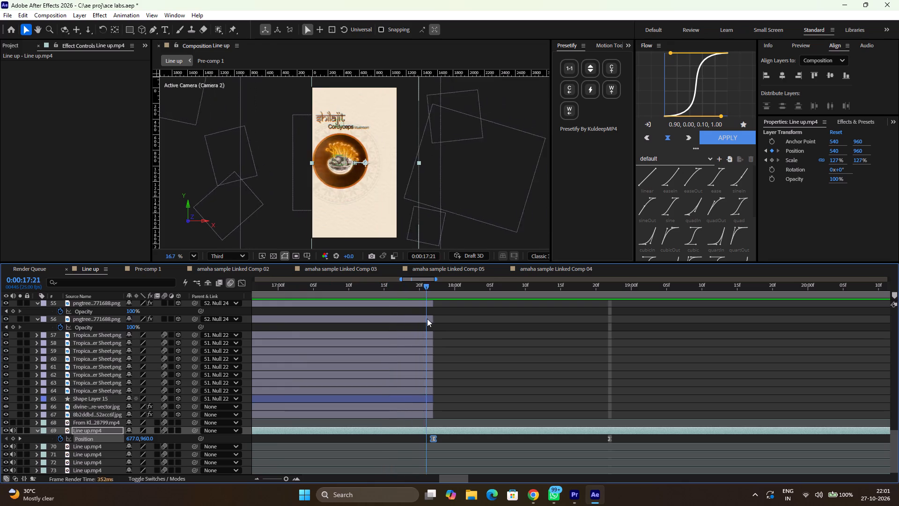
left_click_drag(427, 319, 446, 339)
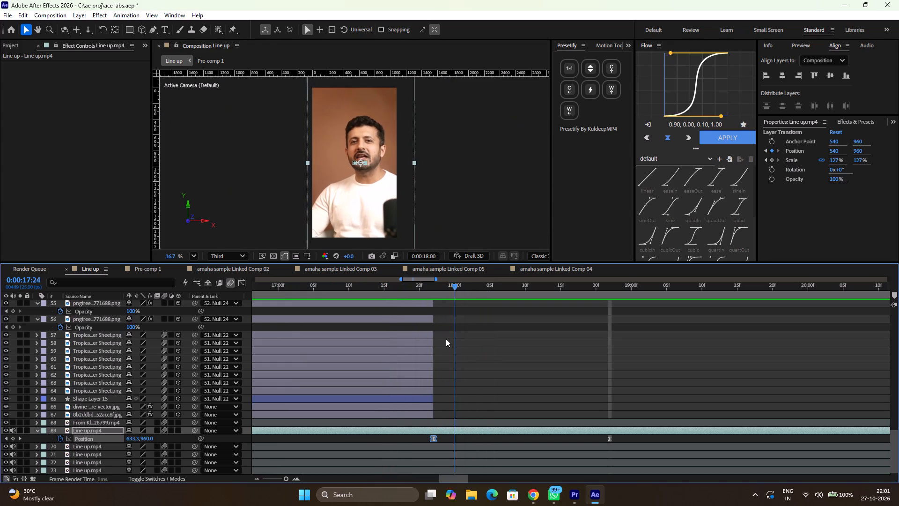
left_click_drag(446, 339, 434, 338)
key("ctrl+shift+d")
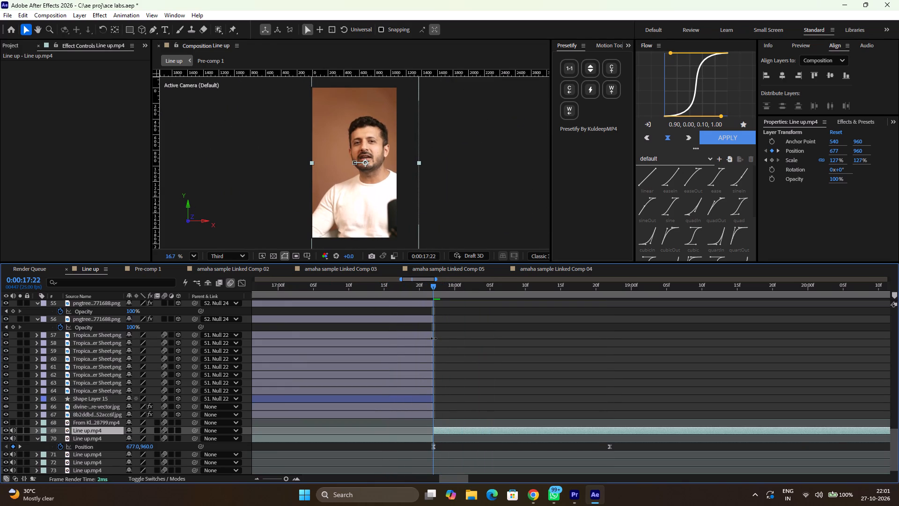